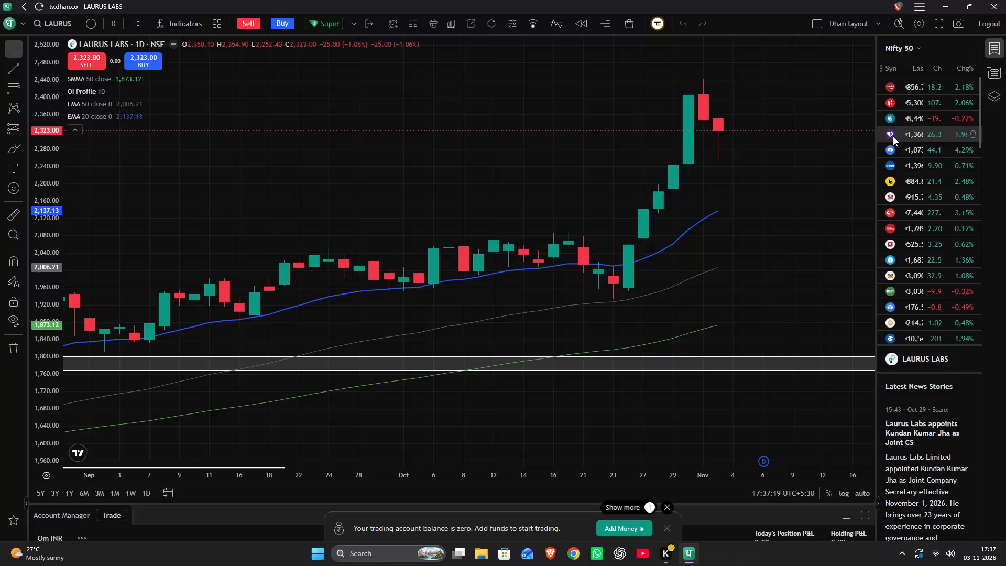
Browse the daily charts of Laurus Labs, Dr Reddys Laboratories, Maruti Suzuki and Bajaj Finserv while going through the Nifty 50 watchlist.
scroll(914, 199, "up", 4)
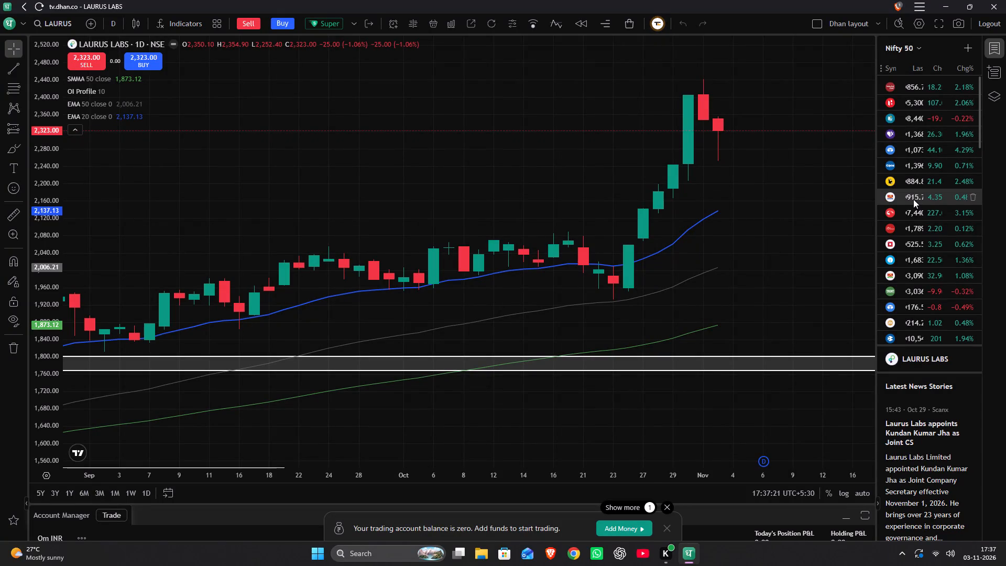
scroll(628, 221, "down", 11)
left_click_drag(631, 217, 401, 259)
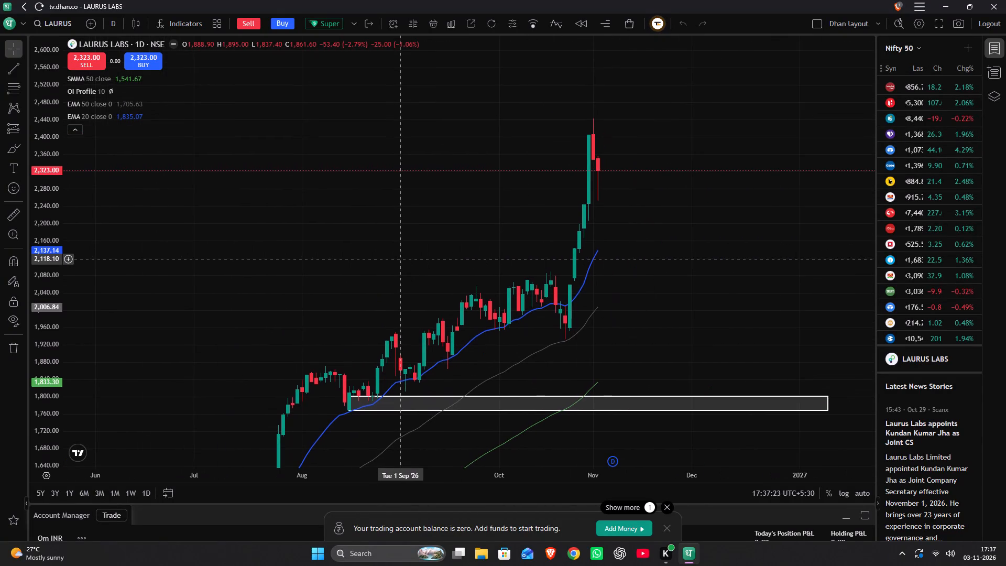
left_click_drag(401, 259, 406, 257)
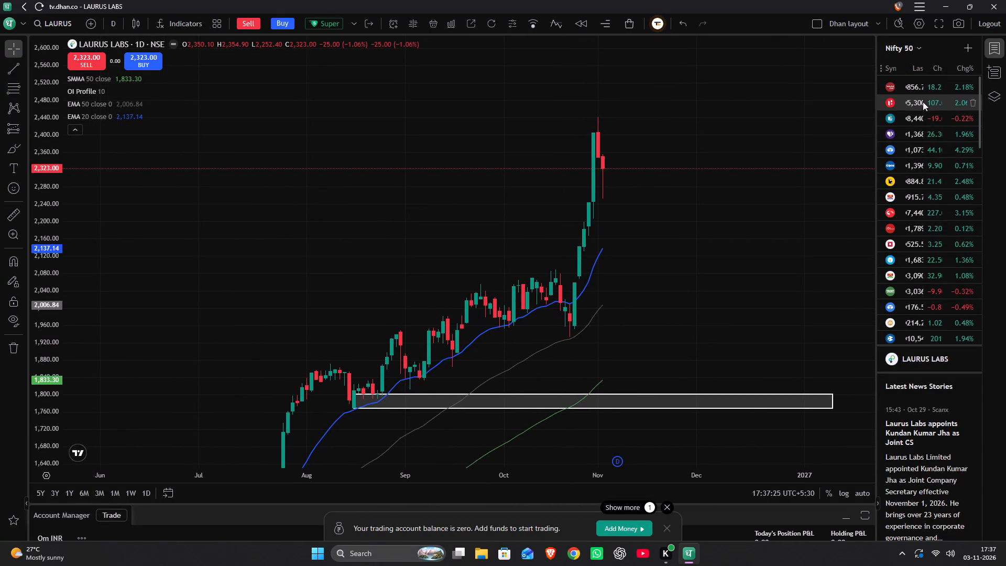
left_click(916, 137)
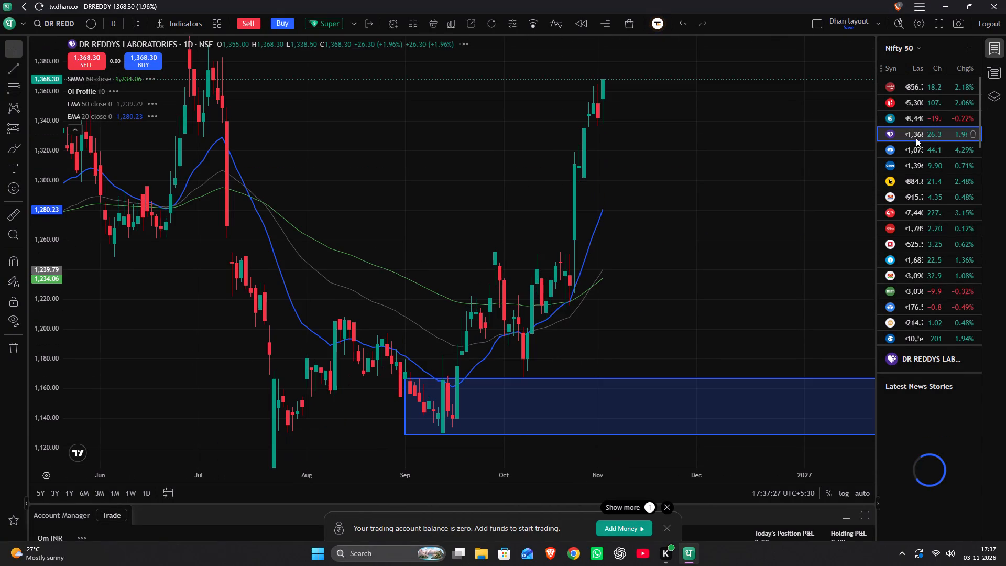
scroll(914, 172, "down", 5)
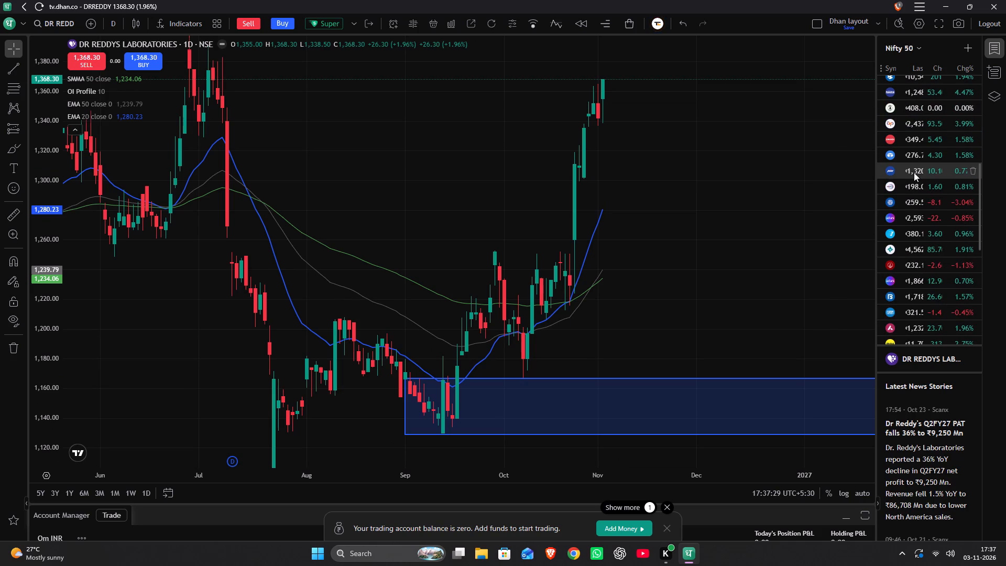
scroll(913, 182, "down", 6)
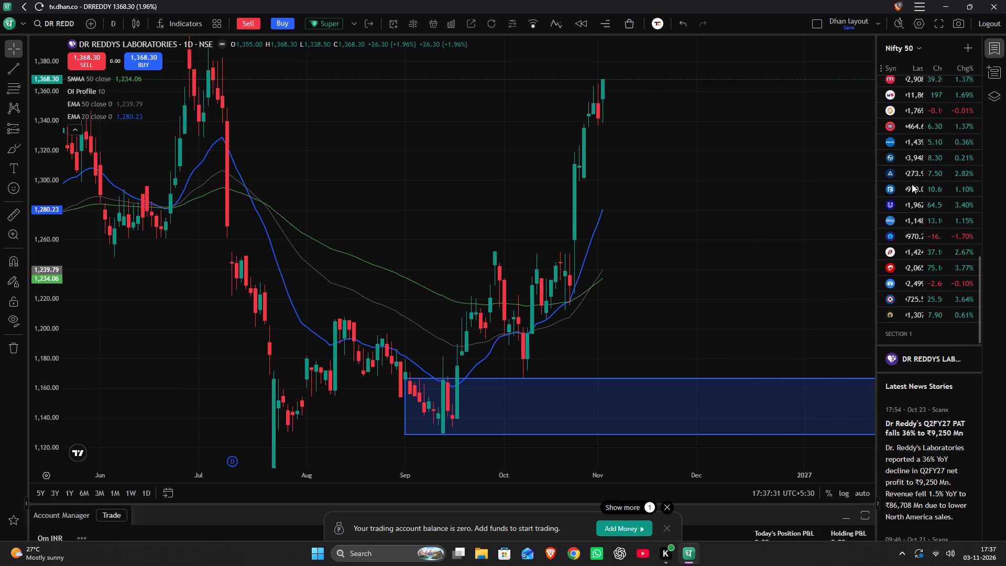
scroll(912, 184, "down", 6)
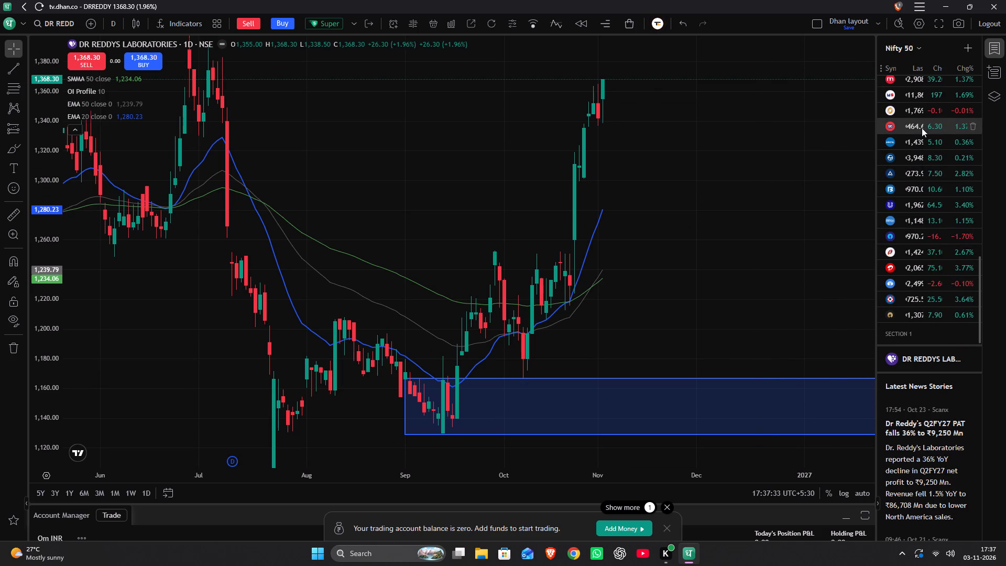
left_click(909, 95)
scroll(909, 92, "up", 2)
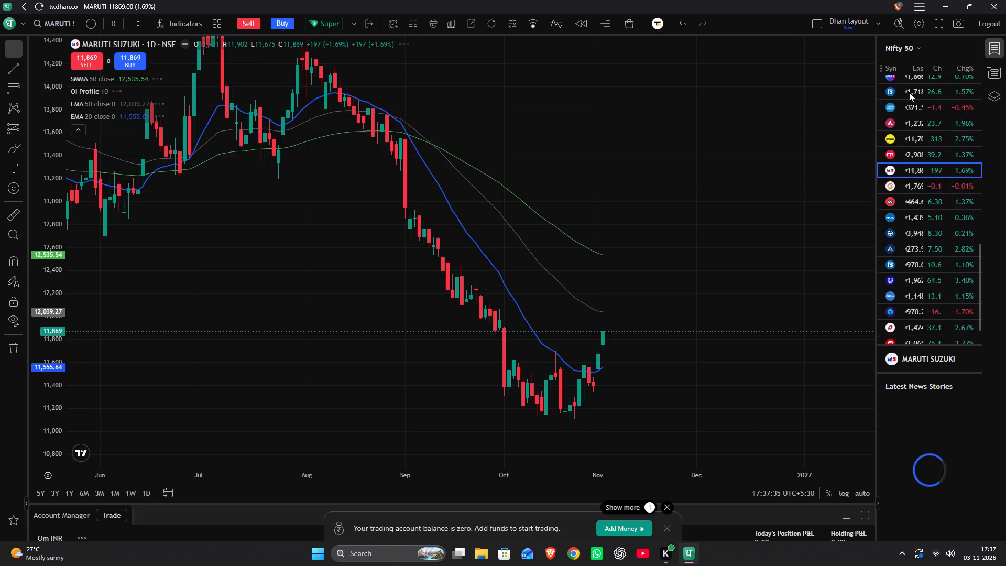
left_click(902, 126)
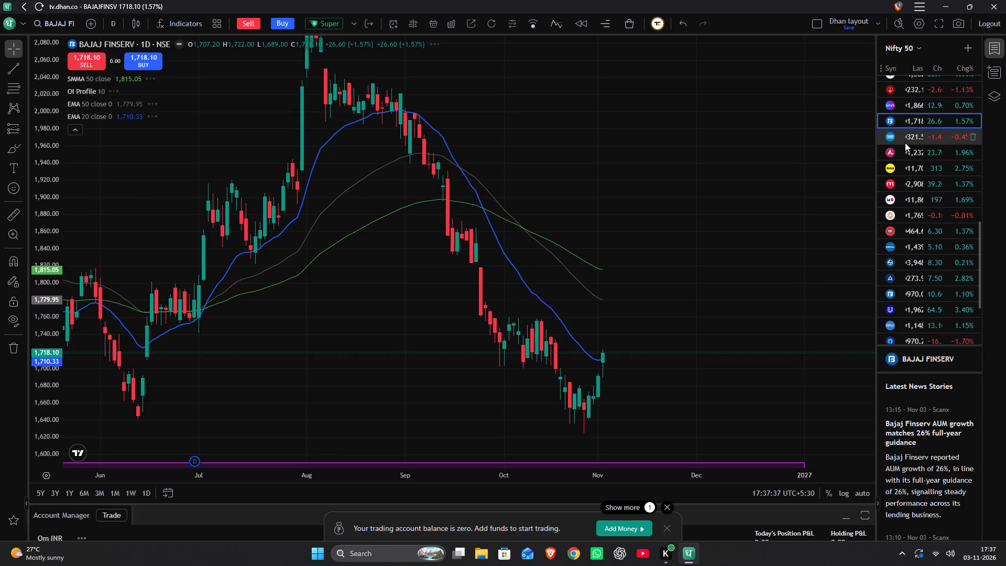
scroll(906, 119, "up", 1)
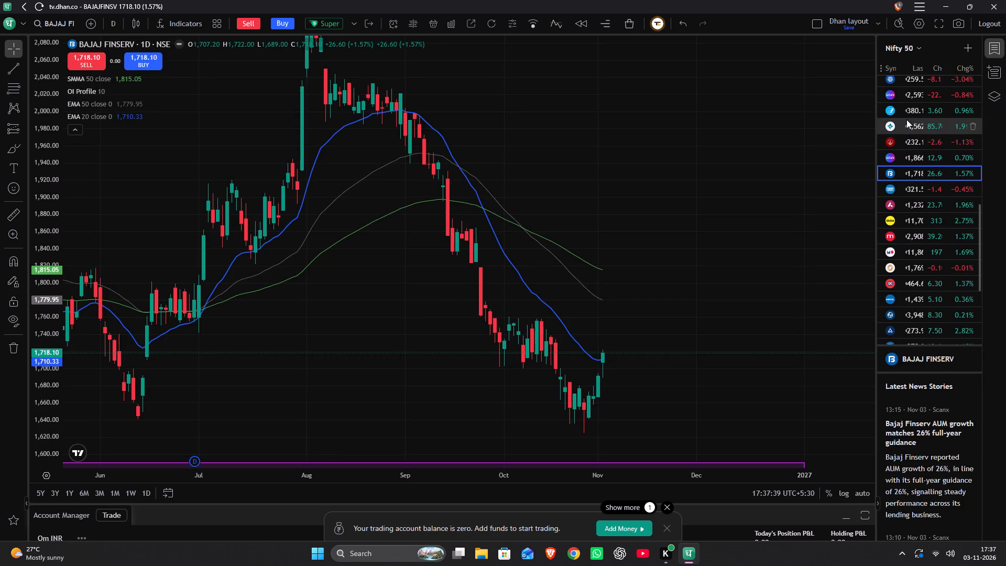
Open the Titan chart from the Nifty 50 watchlist and set the chart interval to 1 month.
left_click(902, 132)
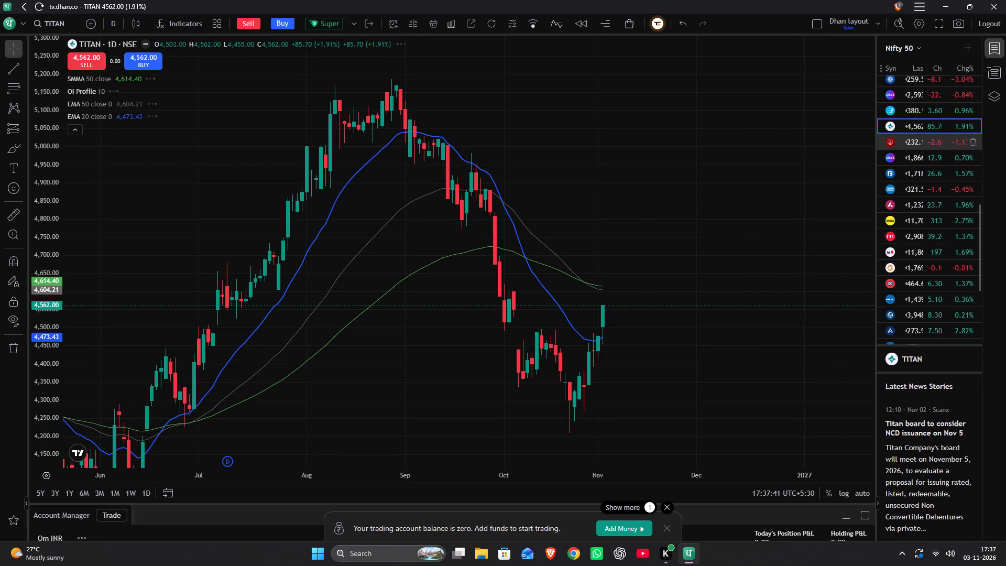
left_click_drag(617, 224, 712, 81)
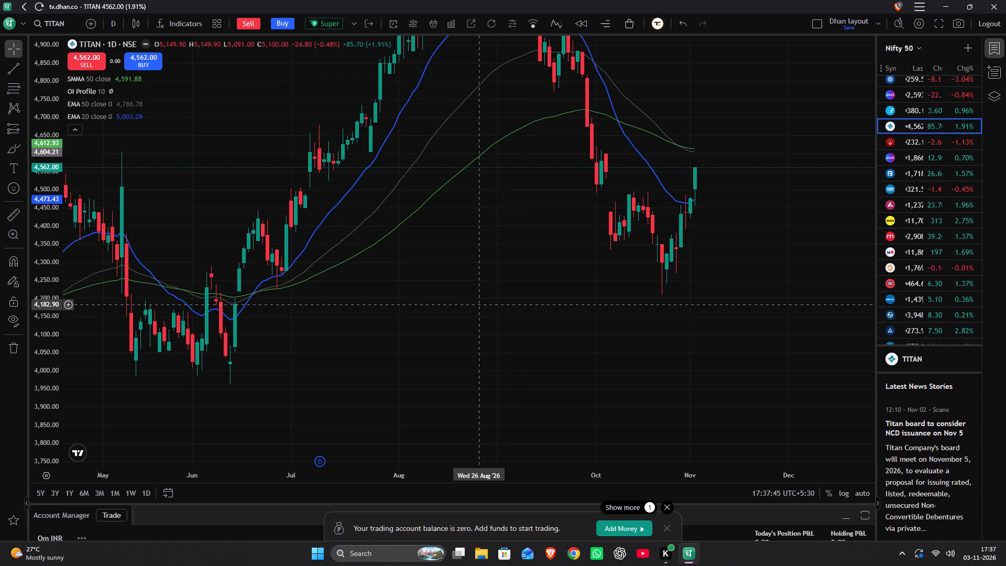
type("1m")
key("Return")
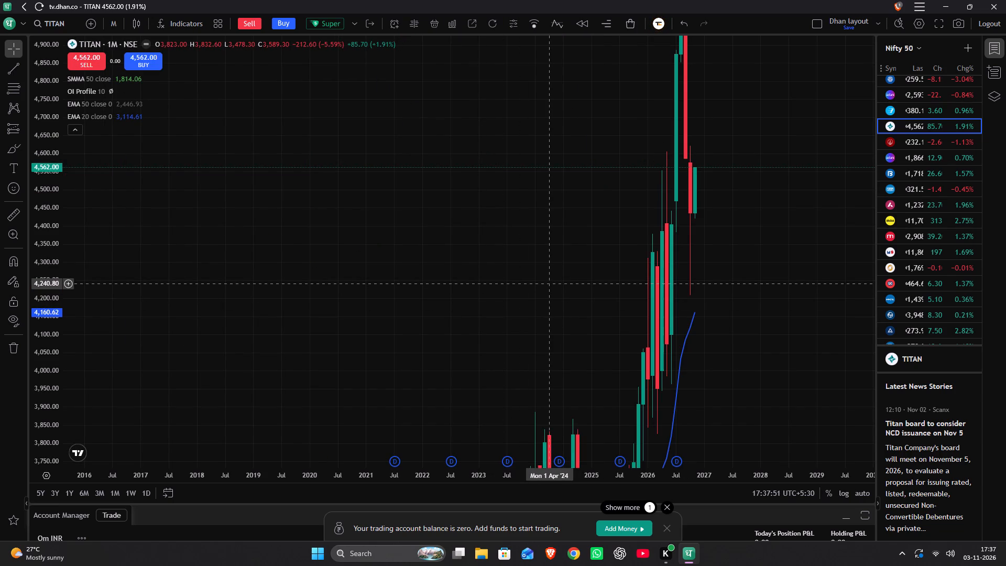
Examine Titan's monthly candles from 2021 onward against its moving averages and the marked purple zone.
scroll(551, 277, "up", 6)
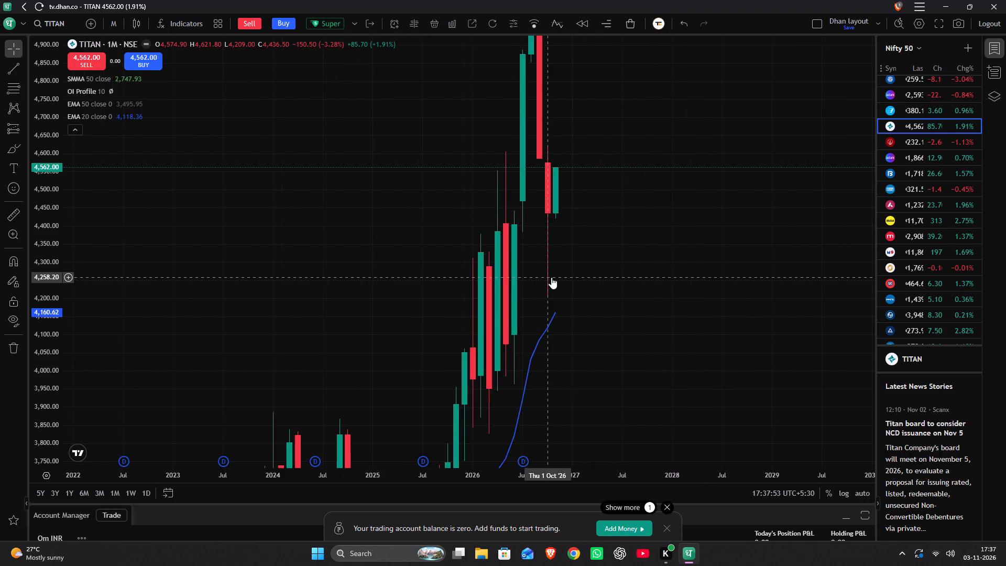
scroll(551, 277, "up", 4)
left_click_drag(433, 350, 558, 143)
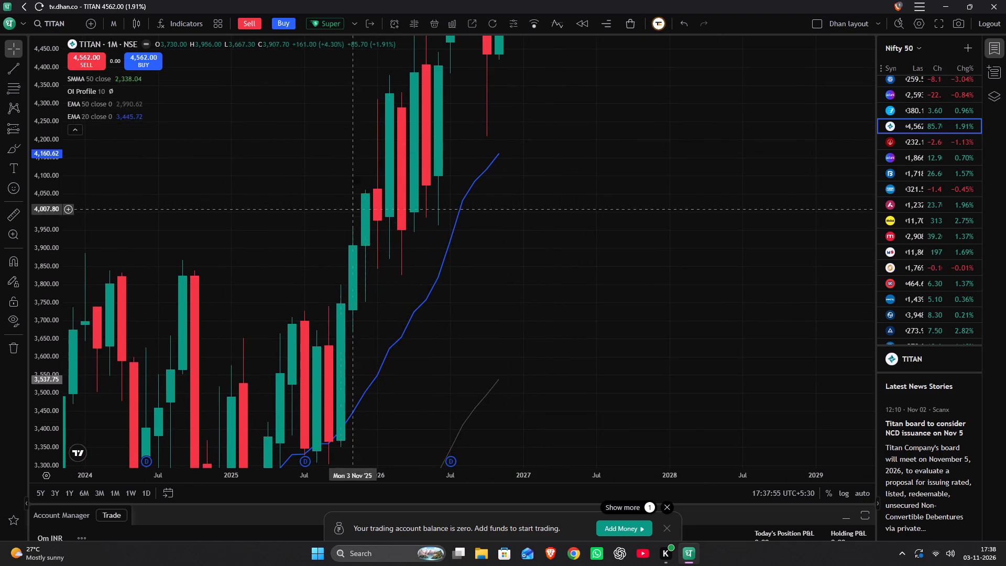
scroll(46, 244, "down", 13)
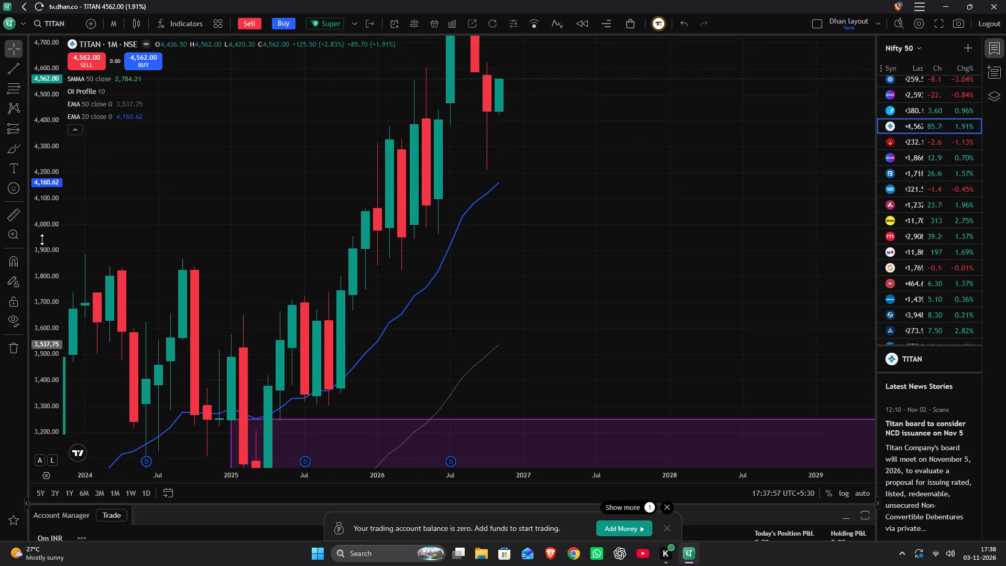
scroll(42, 240, "down", 16)
scroll(42, 240, "down", 5)
scroll(203, 233, "down", 4)
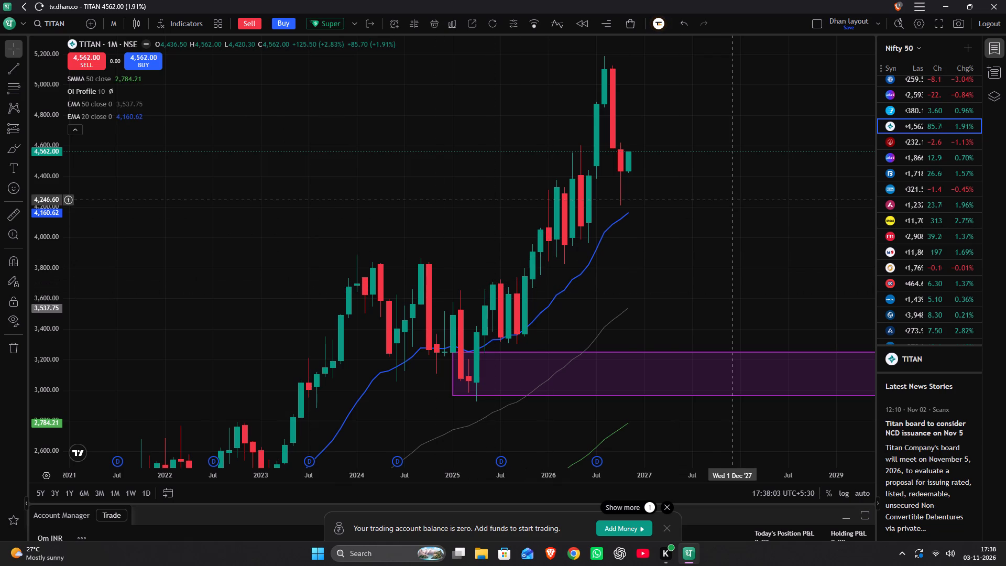
Open the Oil & Natural Gas Corporation monthly chart and examine its marked zones and the candles of the 2023 rally.
left_click(913, 145)
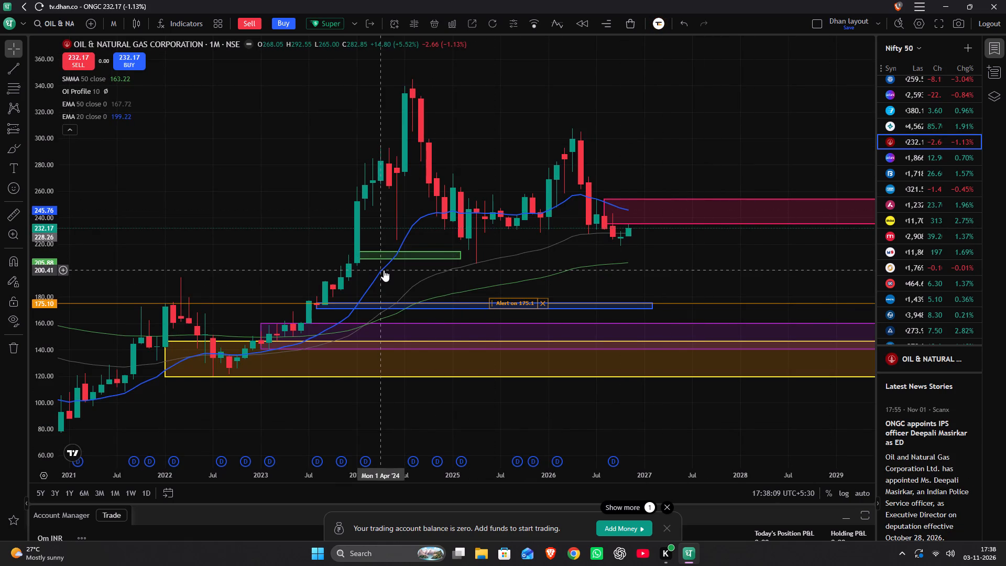
left_click_drag(384, 270, 503, 266)
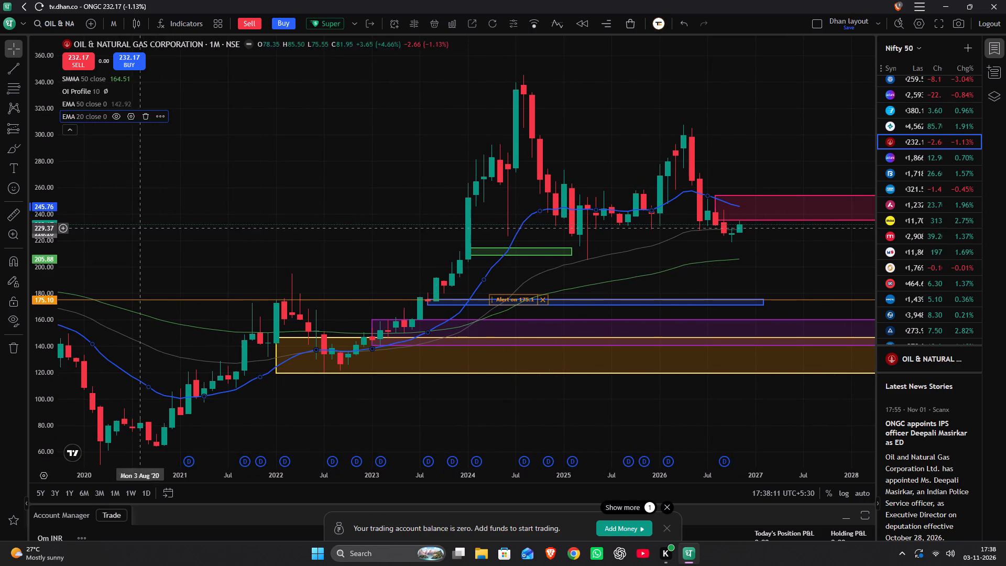
scroll(28, 254, "up", 4)
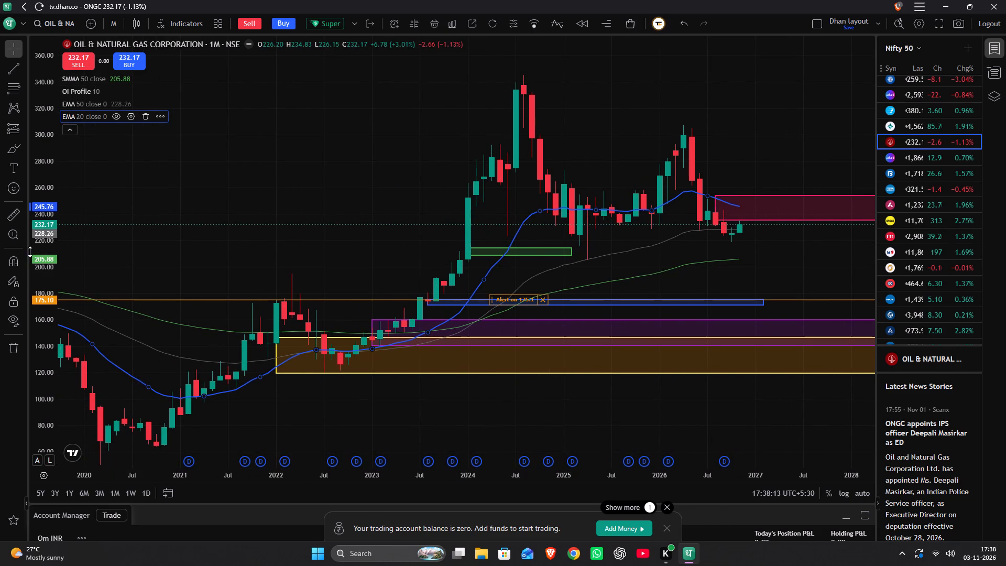
scroll(30, 252, "up", 11)
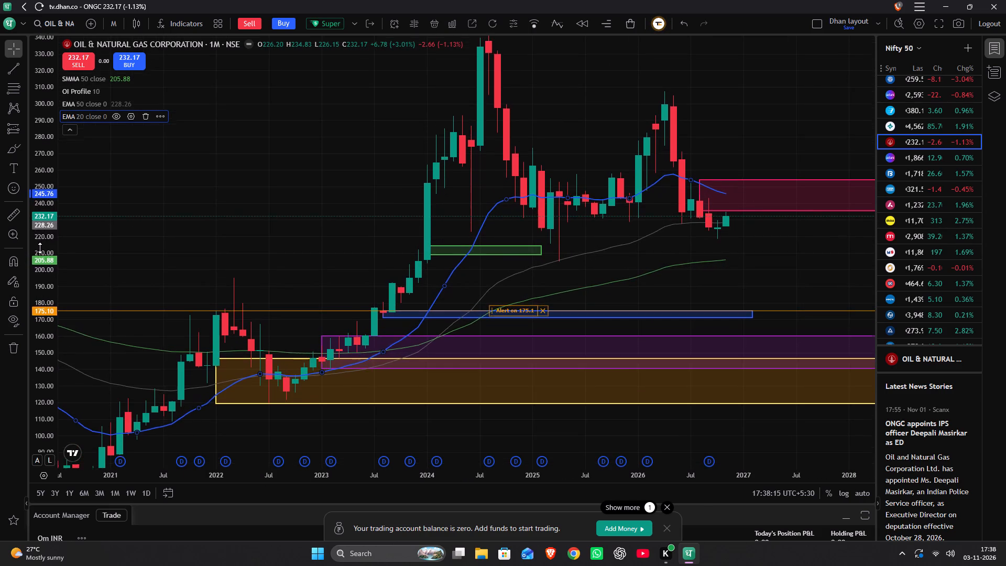
scroll(40, 248, "up", 18)
scroll(34, 246, "up", 4)
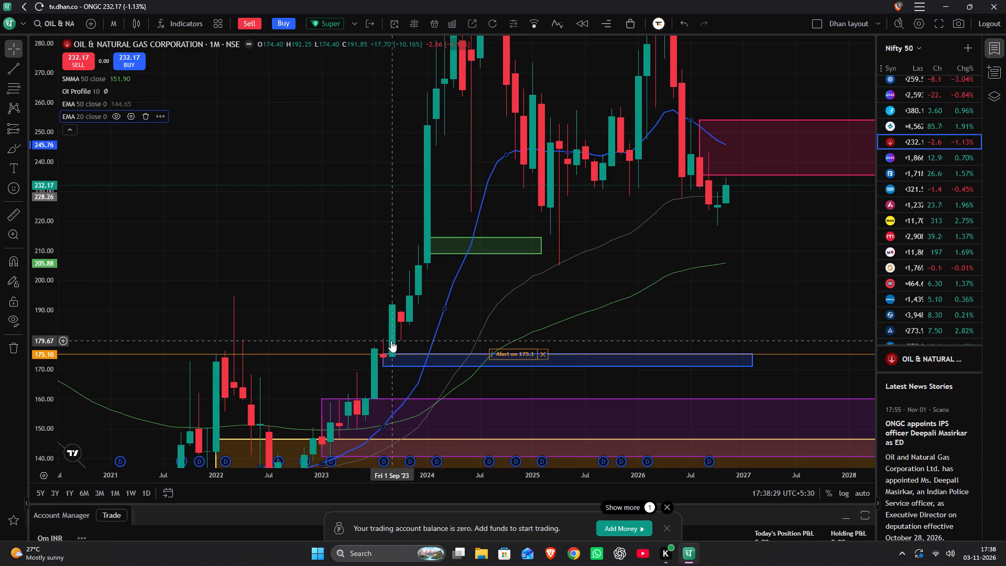
Draw a rectangle on the ONGC monthly chart from October 2023 to January 2028, spanning about 179.84 to 205.11.
key("alt+shift+r")
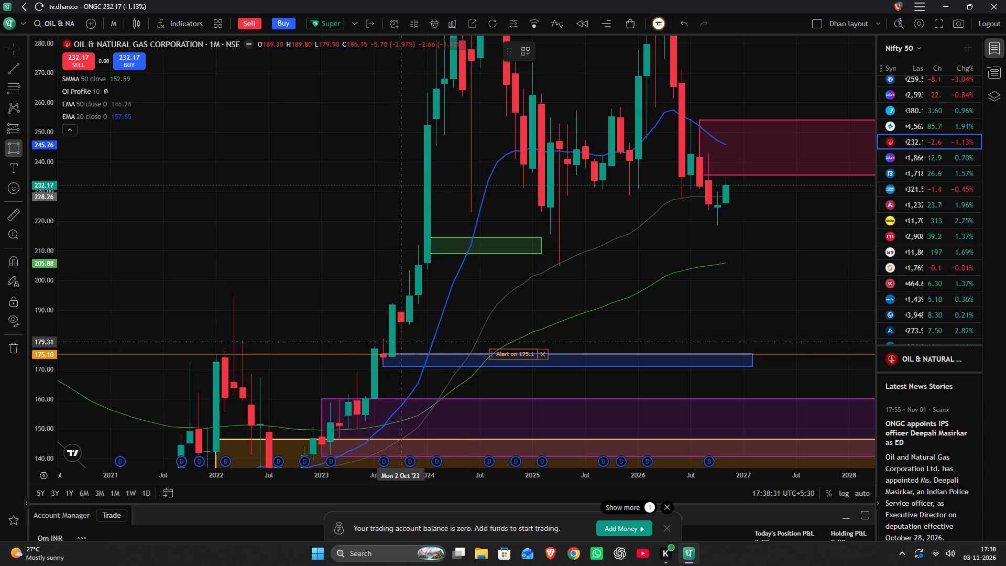
left_click_drag(400, 340, 844, 268)
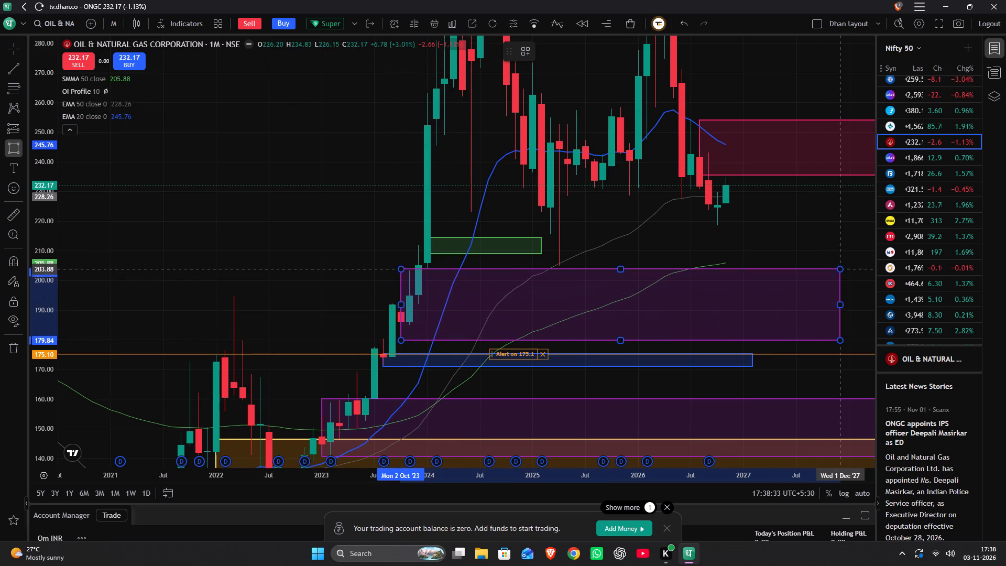
left_click_drag(844, 268, 845, 265)
left_click(845, 265)
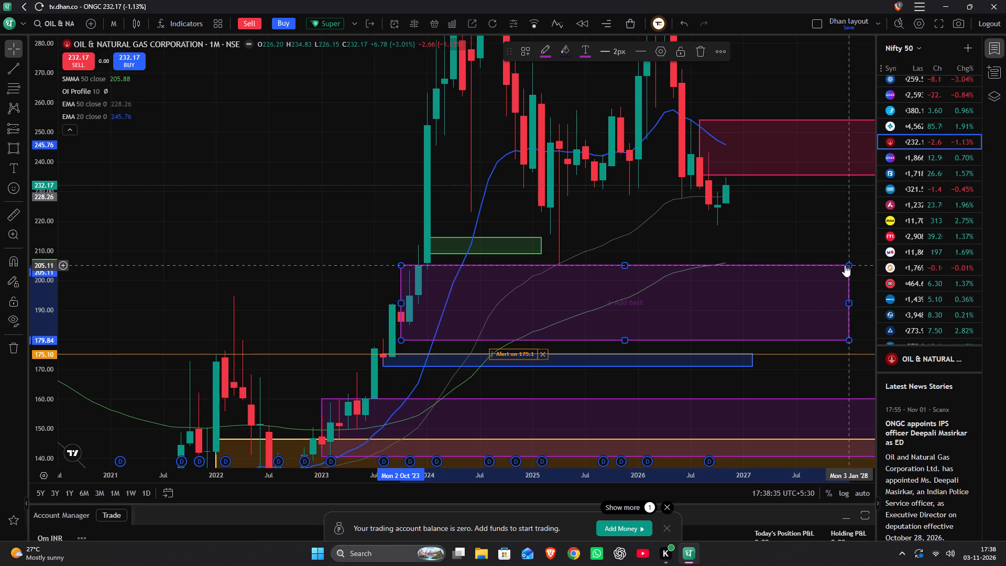
Apply the saved MONTHLY DEMAND ZONE template to the new rectangle.
double_click(794, 274)
left_click(427, 361)
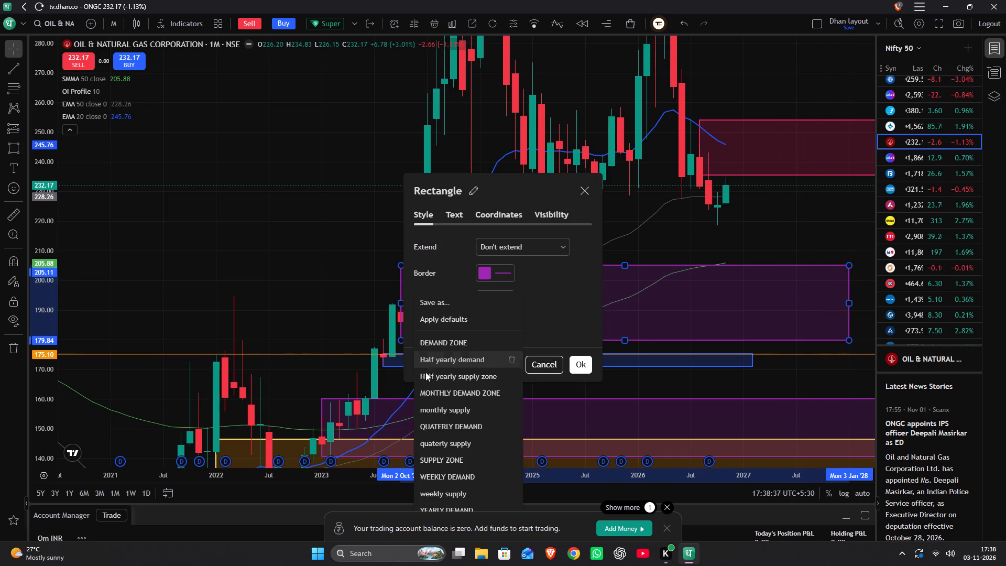
left_click(423, 386)
left_click(587, 363)
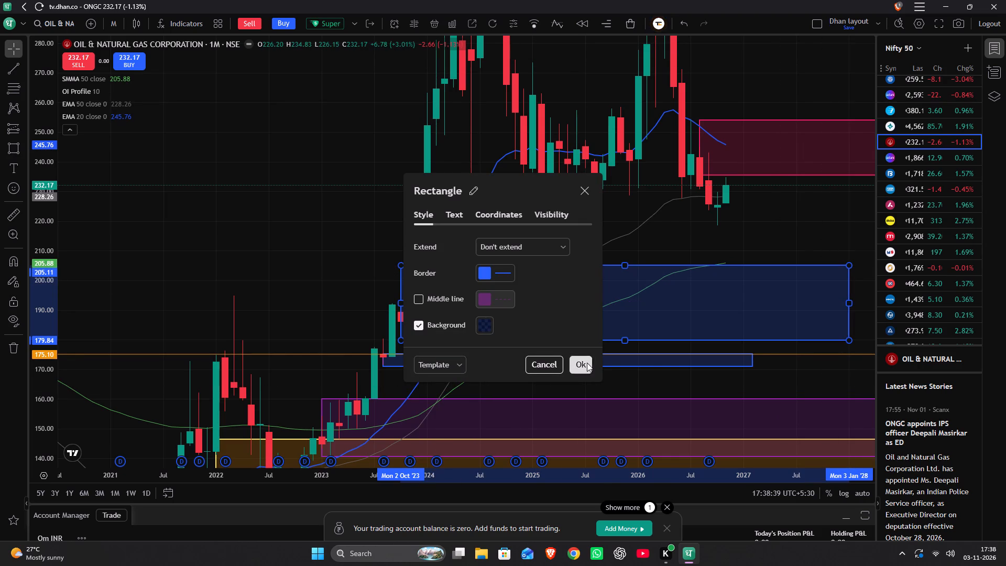
Set the ONGC chart interval to 1 day.
type("1d")
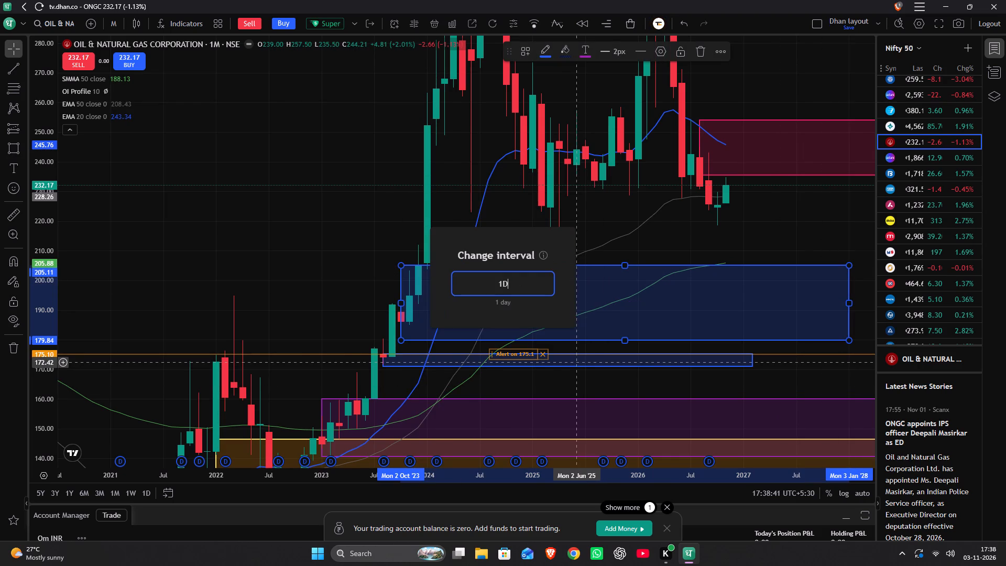
key("Return")
Examine ONGC's daily candles from early to mid 2025 in relation to the upper edge of the new demand zone.
scroll(573, 361, "down", 20)
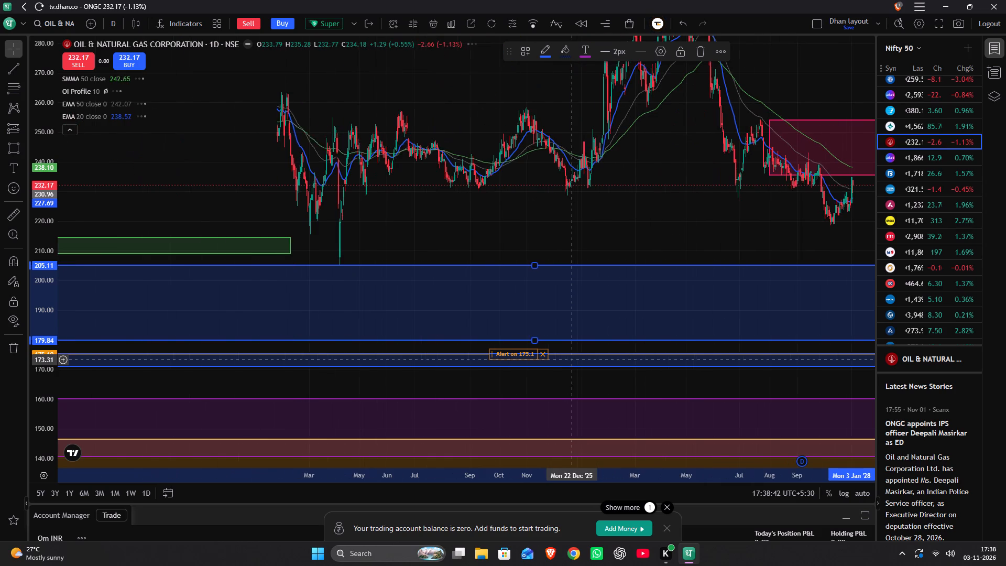
left_click_drag(413, 220, 706, 237)
scroll(703, 237, "up", 8)
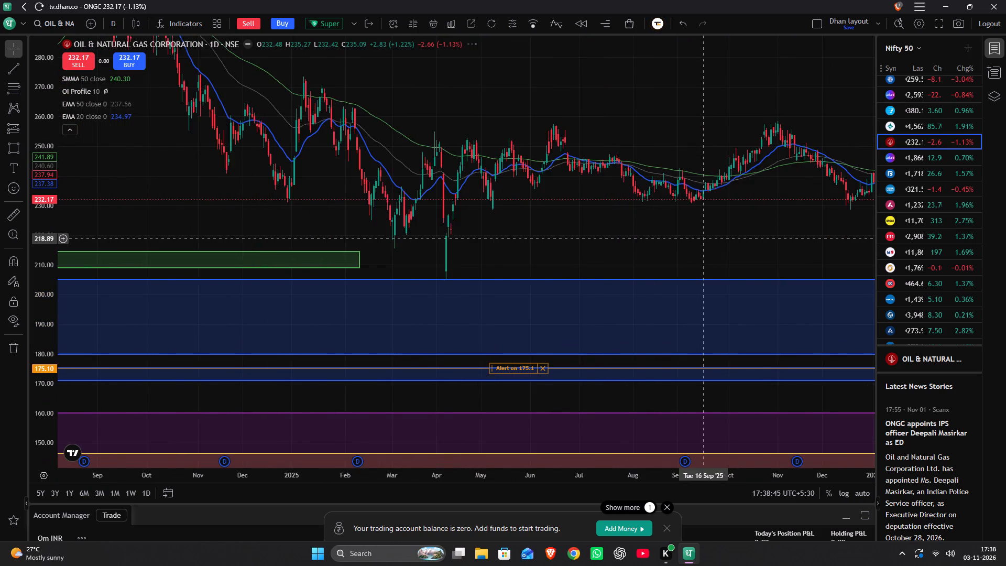
scroll(703, 238, "up", 2)
left_click_drag(324, 209, 656, 235)
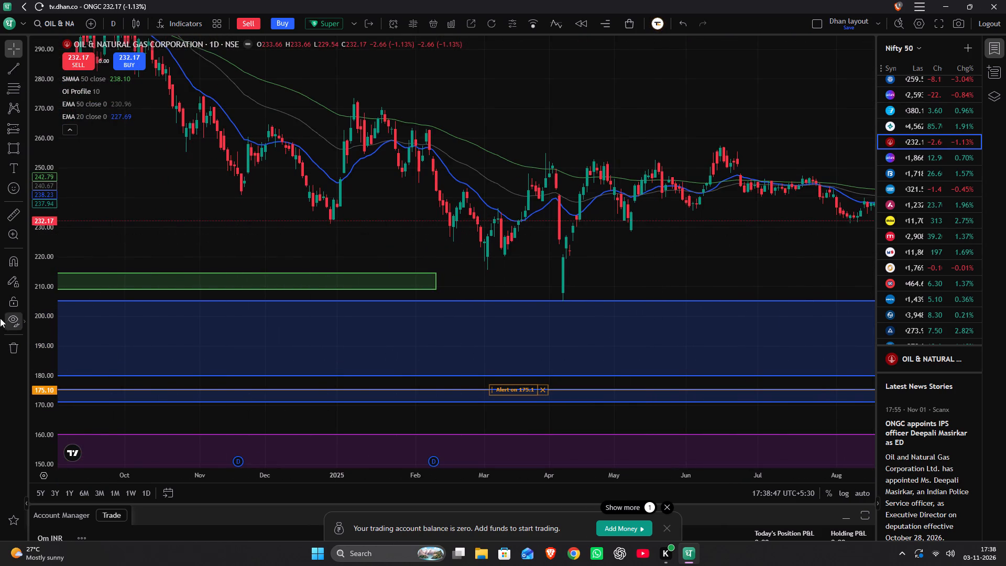
scroll(45, 286, "up", 19)
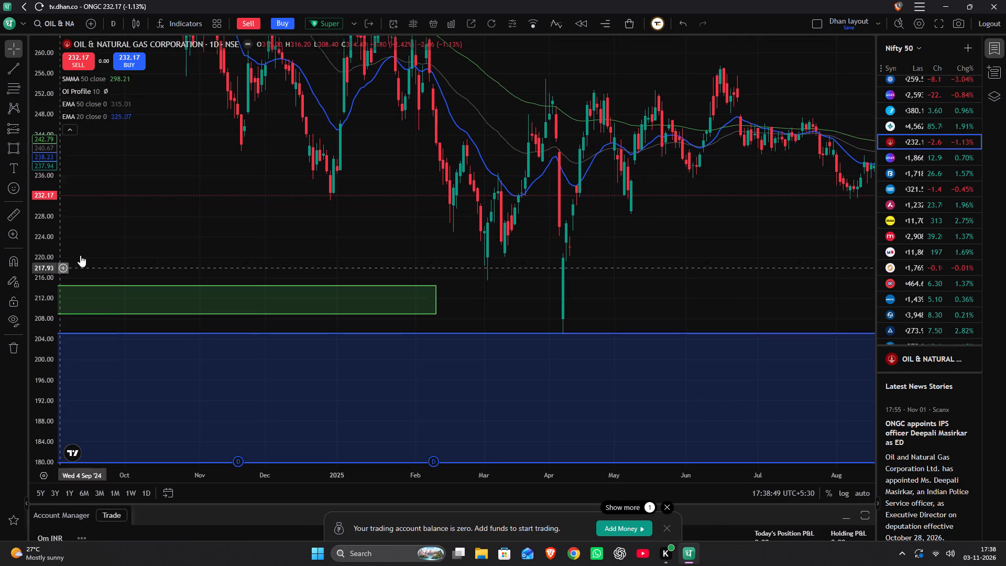
left_click_drag(714, 247, 697, 315)
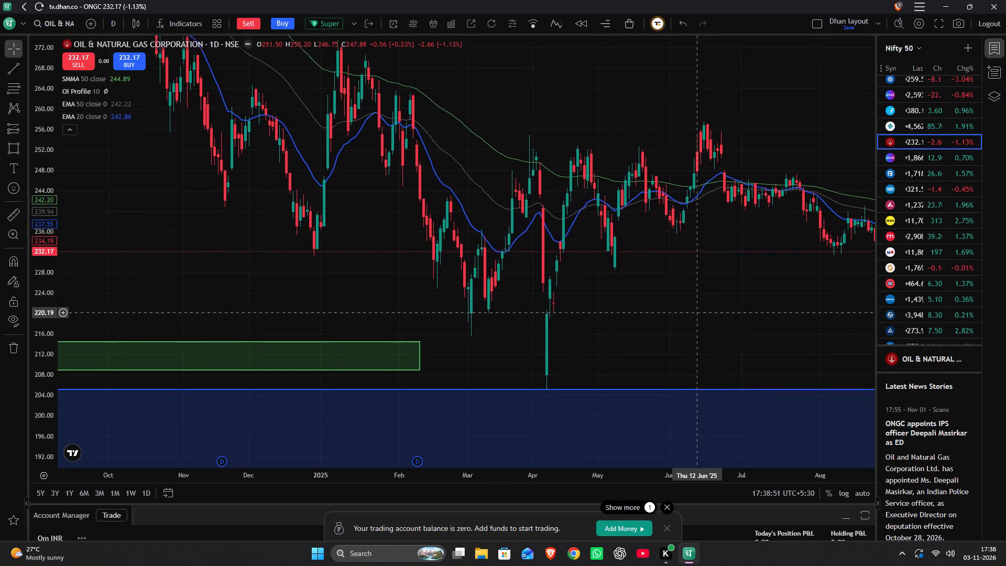
left_click_drag(697, 315, 692, 336)
scroll(41, 327, "up", 3)
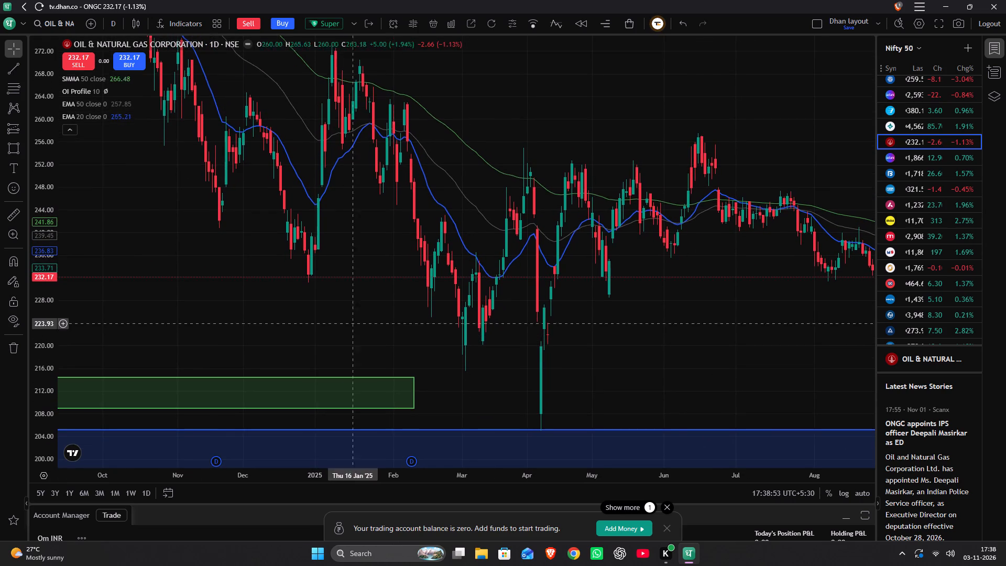
scroll(392, 315, "up", 5)
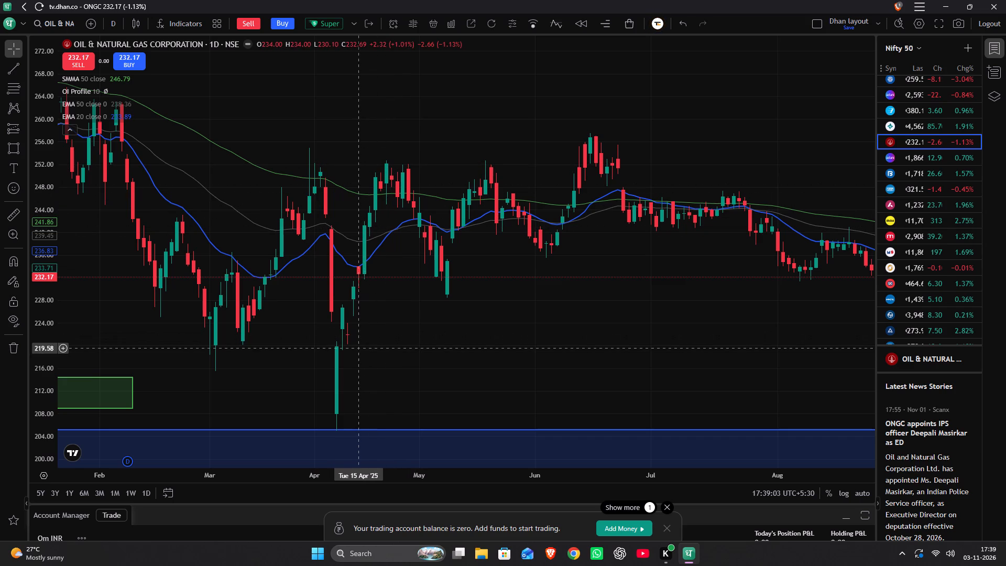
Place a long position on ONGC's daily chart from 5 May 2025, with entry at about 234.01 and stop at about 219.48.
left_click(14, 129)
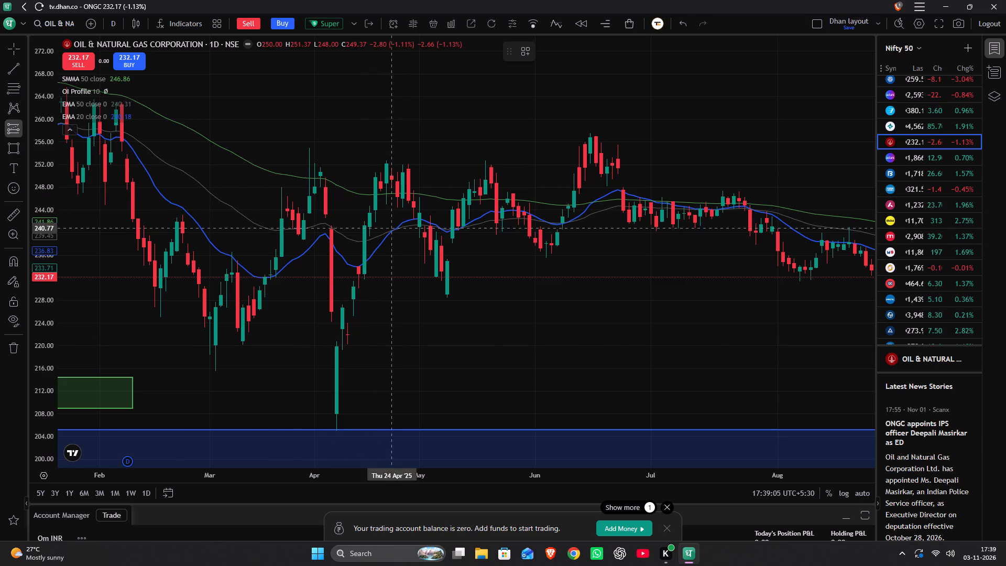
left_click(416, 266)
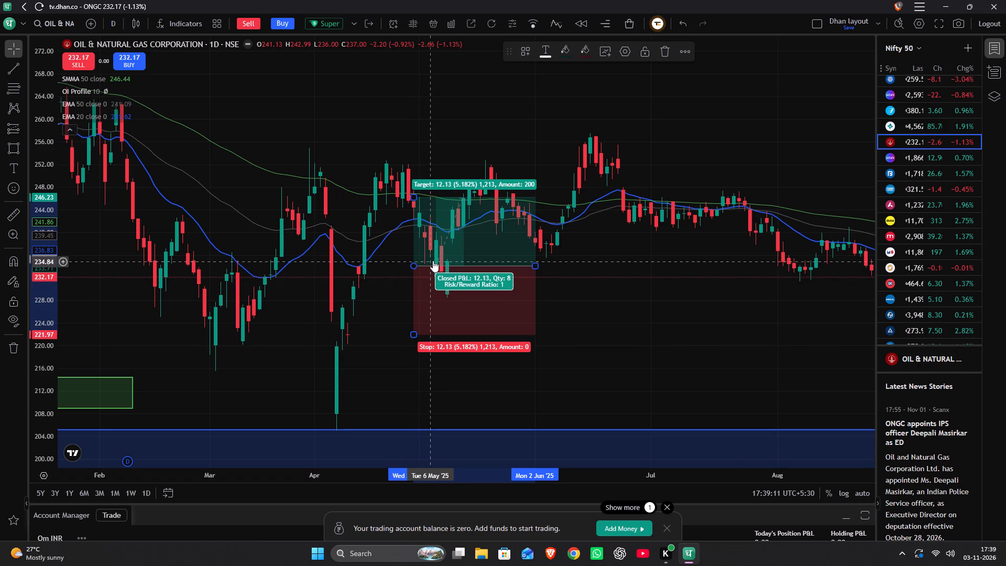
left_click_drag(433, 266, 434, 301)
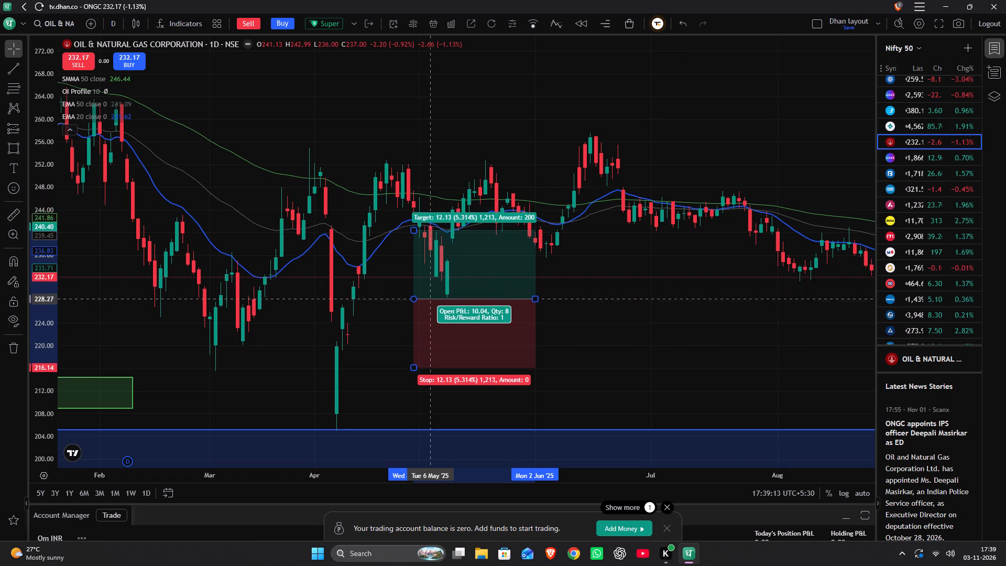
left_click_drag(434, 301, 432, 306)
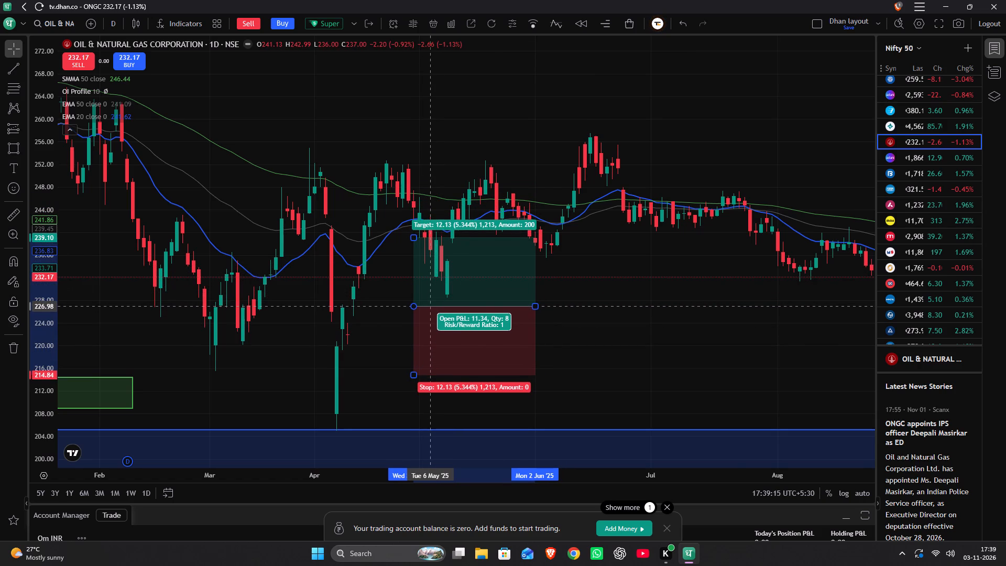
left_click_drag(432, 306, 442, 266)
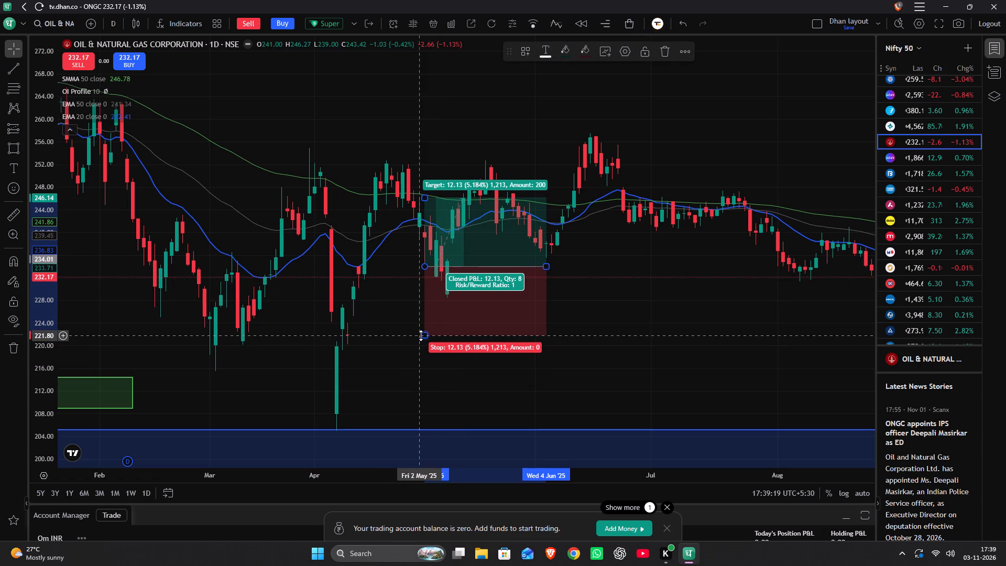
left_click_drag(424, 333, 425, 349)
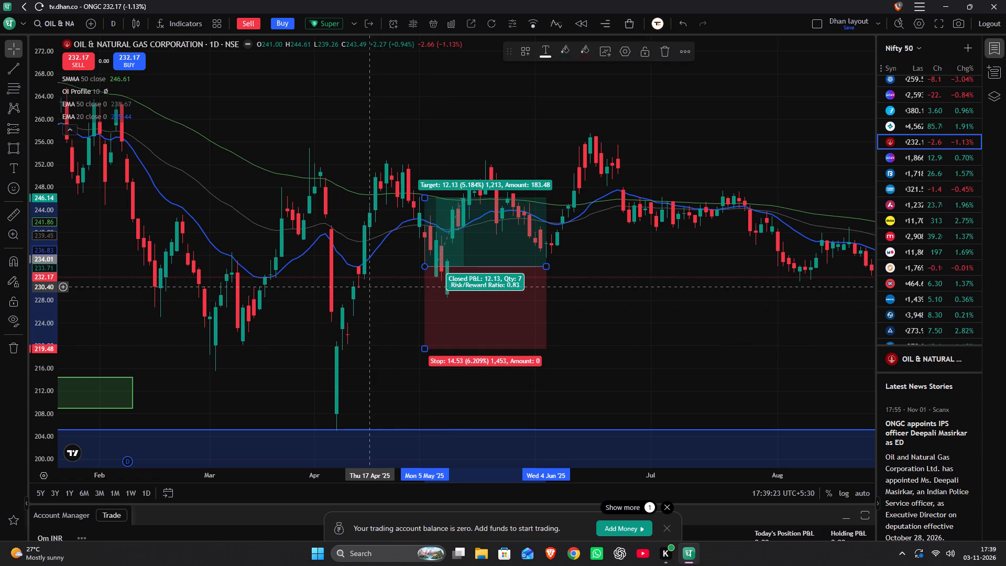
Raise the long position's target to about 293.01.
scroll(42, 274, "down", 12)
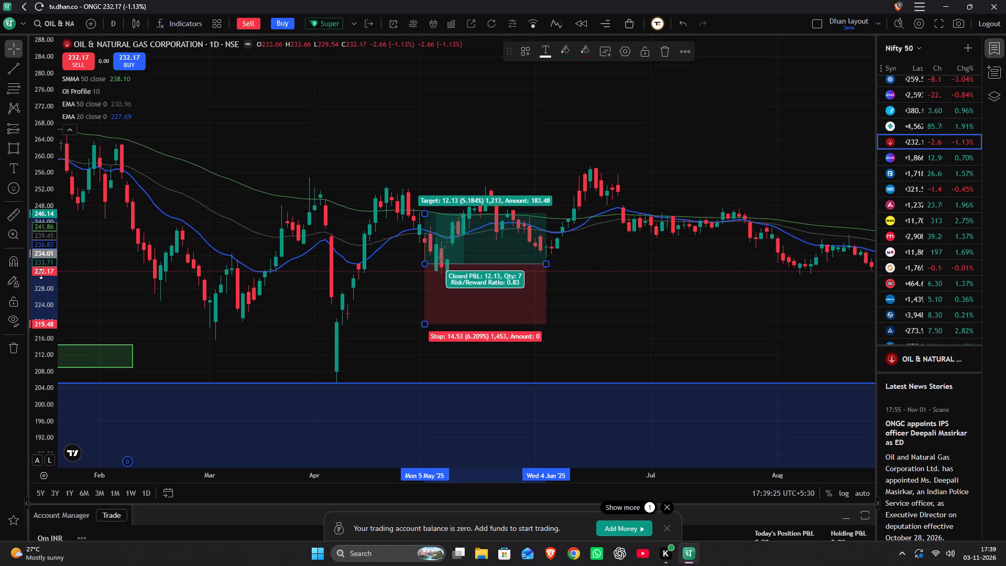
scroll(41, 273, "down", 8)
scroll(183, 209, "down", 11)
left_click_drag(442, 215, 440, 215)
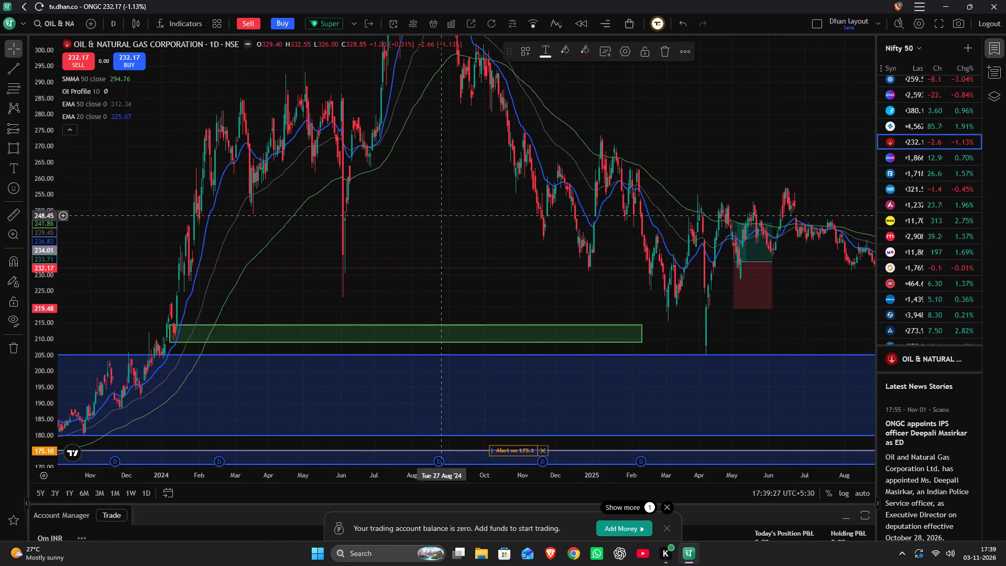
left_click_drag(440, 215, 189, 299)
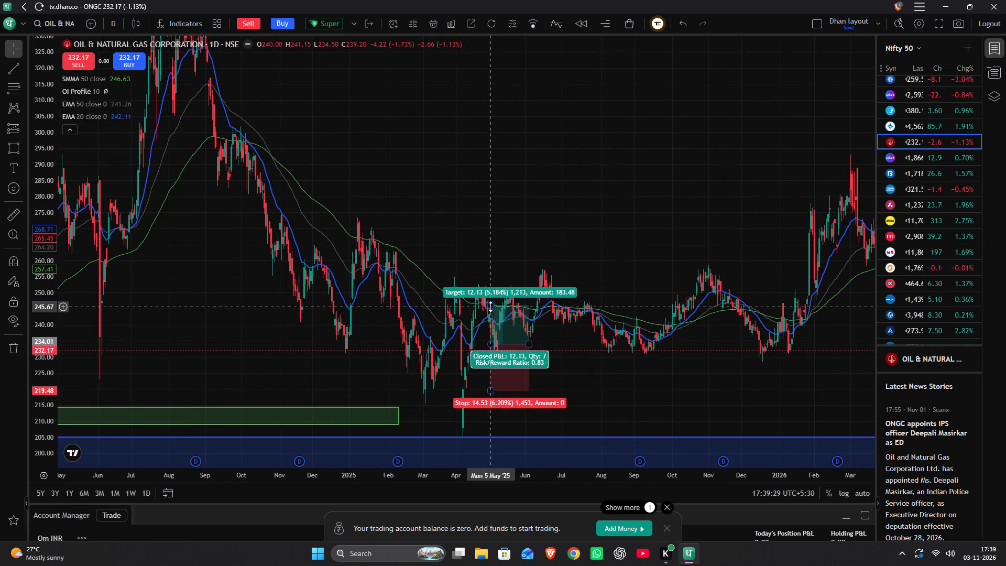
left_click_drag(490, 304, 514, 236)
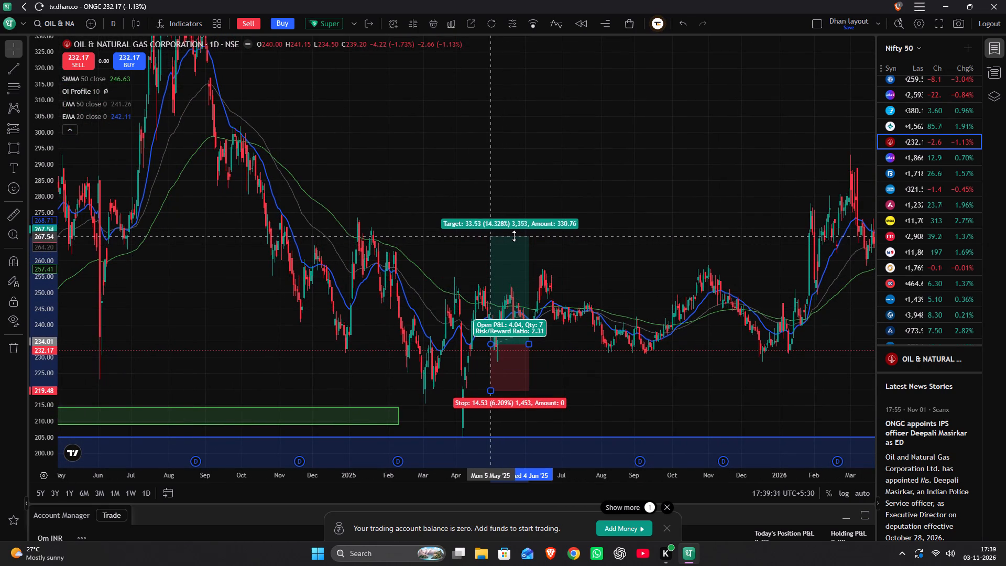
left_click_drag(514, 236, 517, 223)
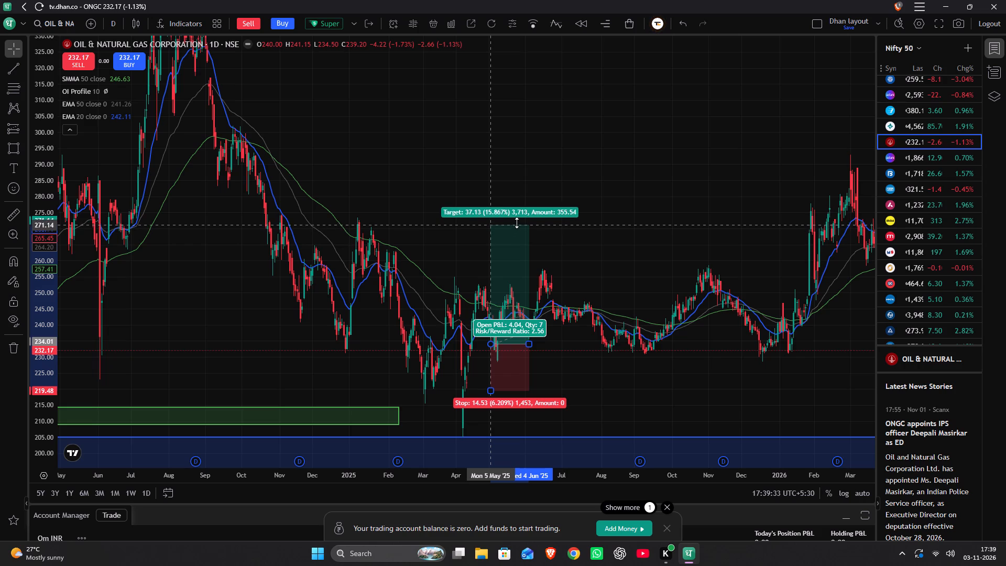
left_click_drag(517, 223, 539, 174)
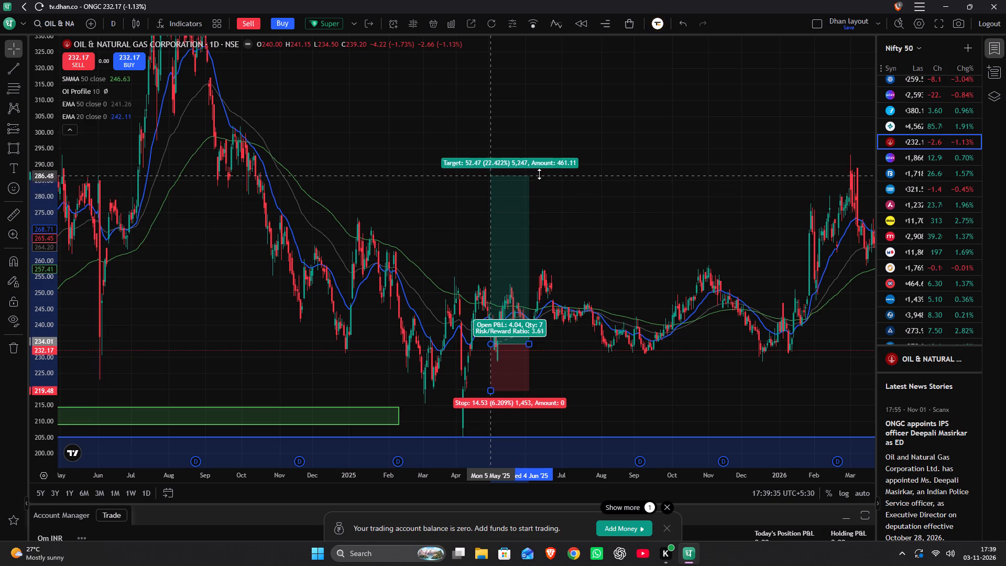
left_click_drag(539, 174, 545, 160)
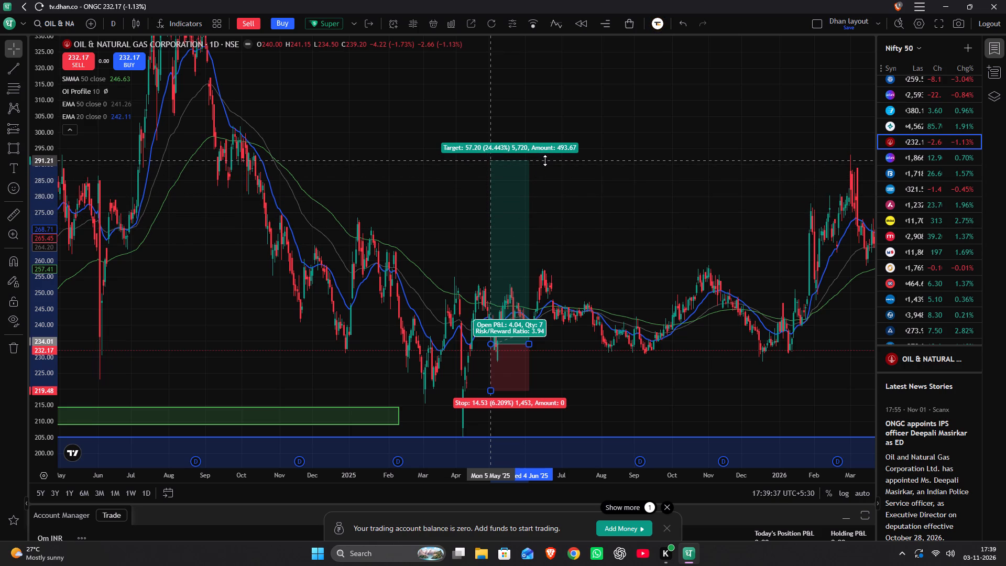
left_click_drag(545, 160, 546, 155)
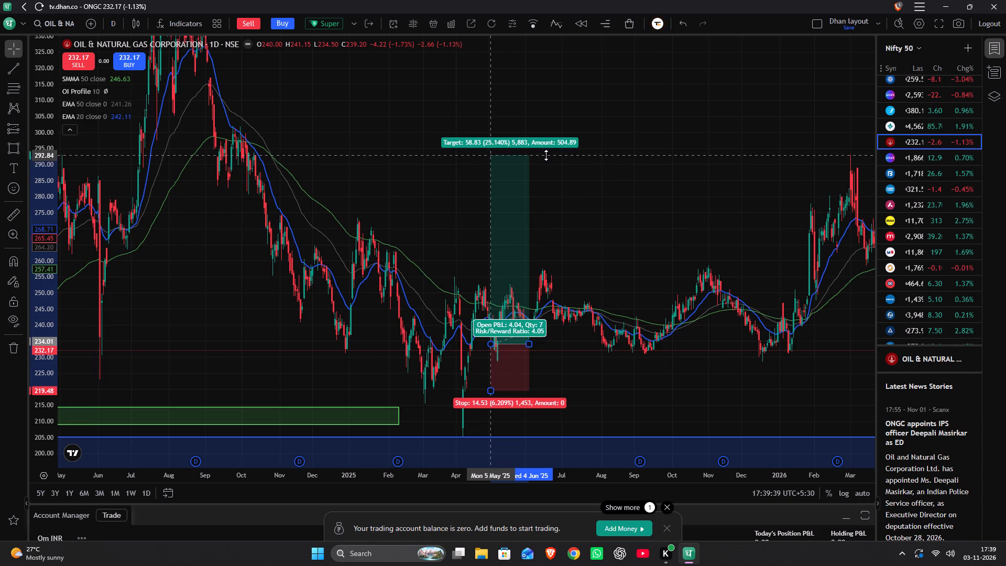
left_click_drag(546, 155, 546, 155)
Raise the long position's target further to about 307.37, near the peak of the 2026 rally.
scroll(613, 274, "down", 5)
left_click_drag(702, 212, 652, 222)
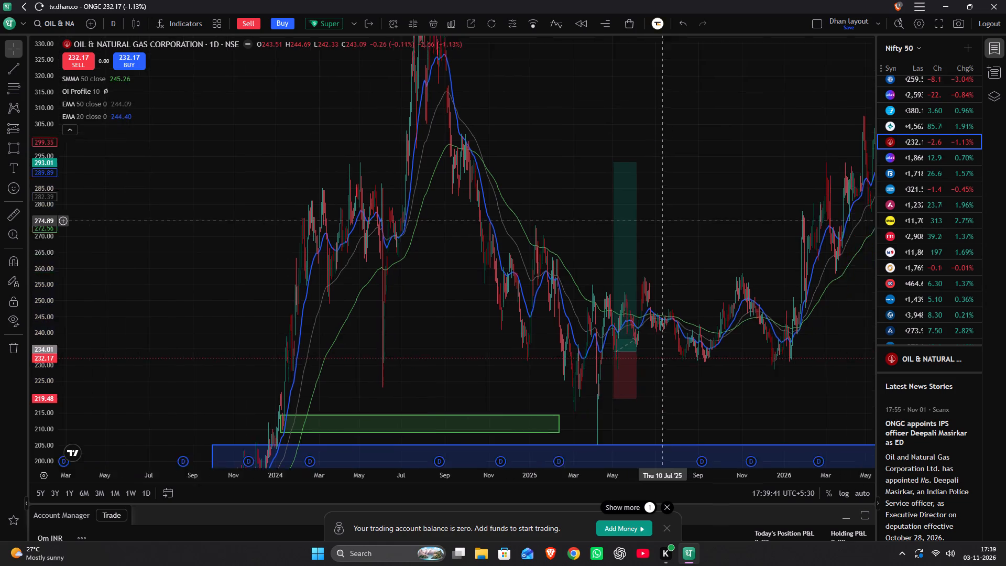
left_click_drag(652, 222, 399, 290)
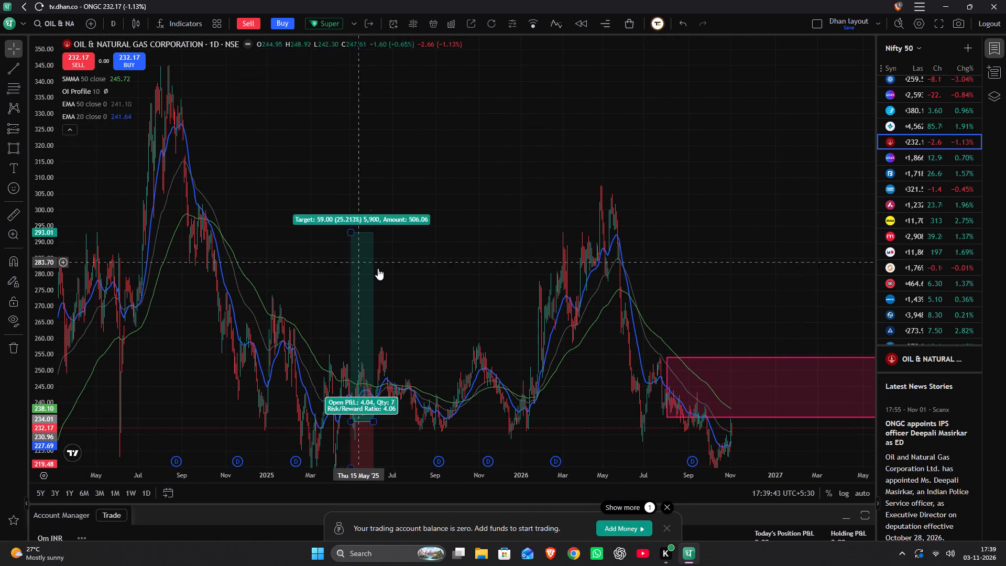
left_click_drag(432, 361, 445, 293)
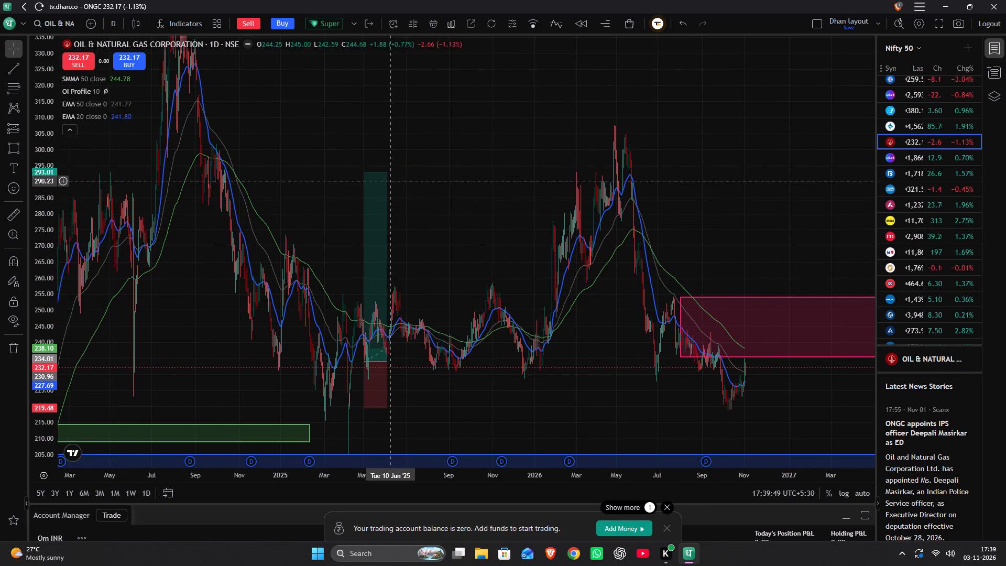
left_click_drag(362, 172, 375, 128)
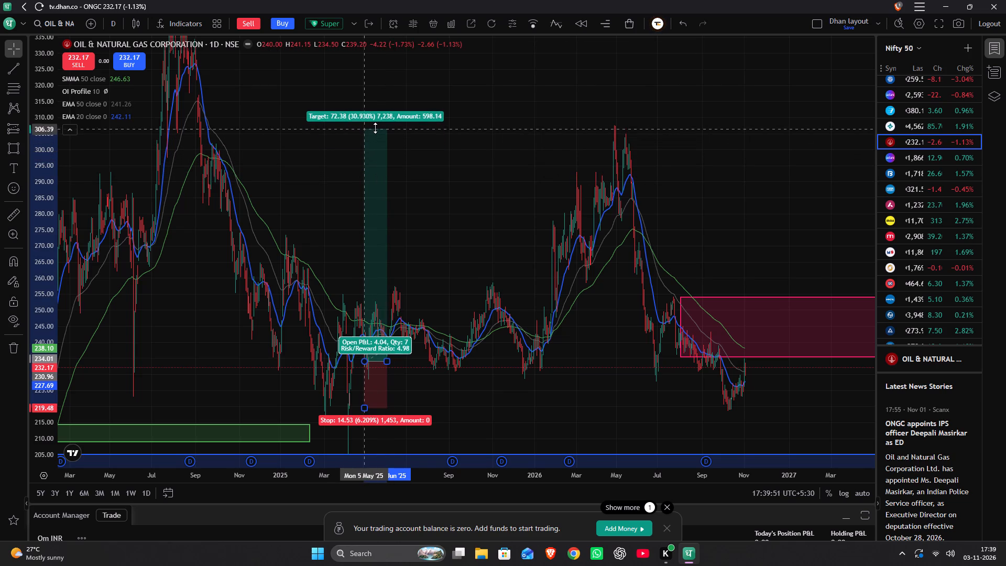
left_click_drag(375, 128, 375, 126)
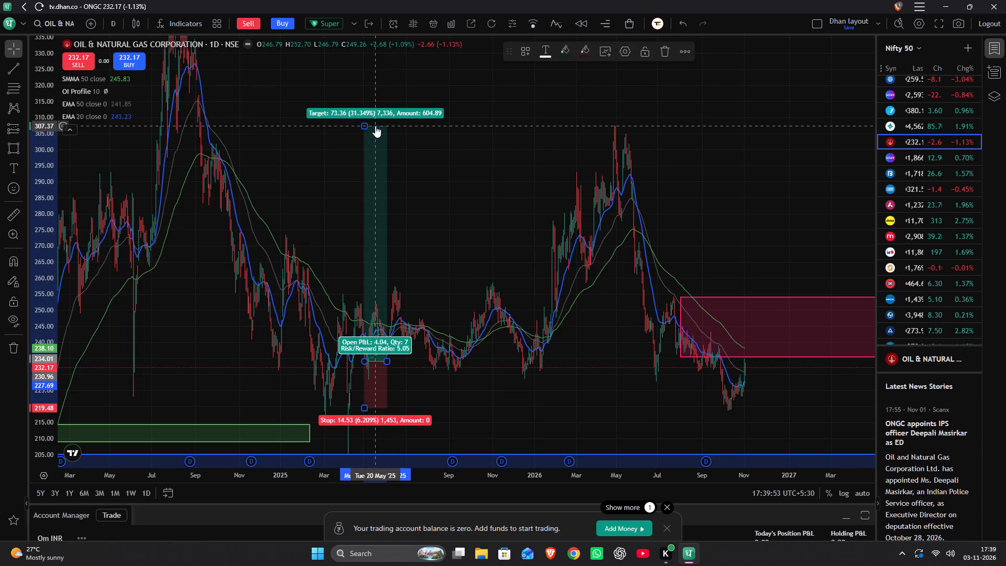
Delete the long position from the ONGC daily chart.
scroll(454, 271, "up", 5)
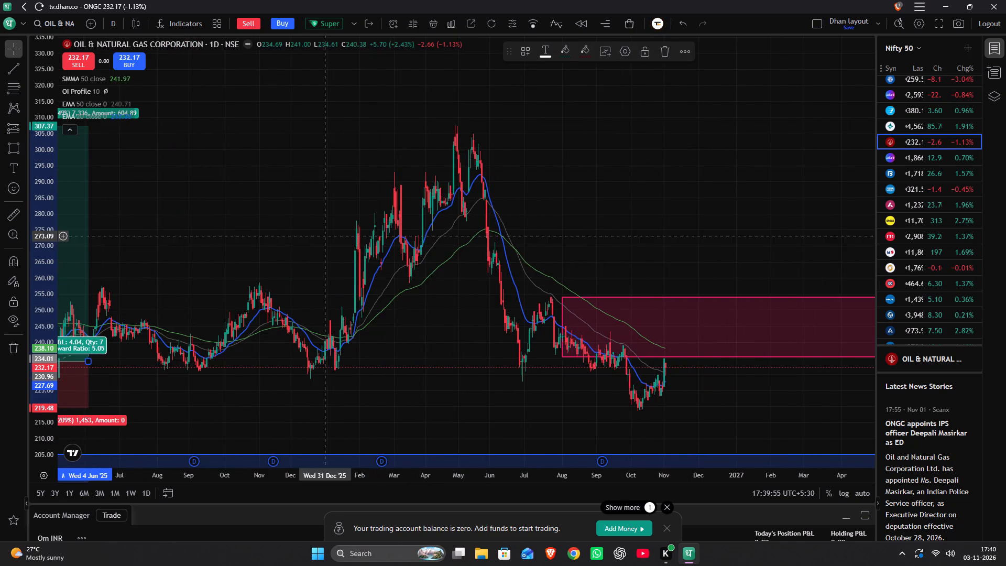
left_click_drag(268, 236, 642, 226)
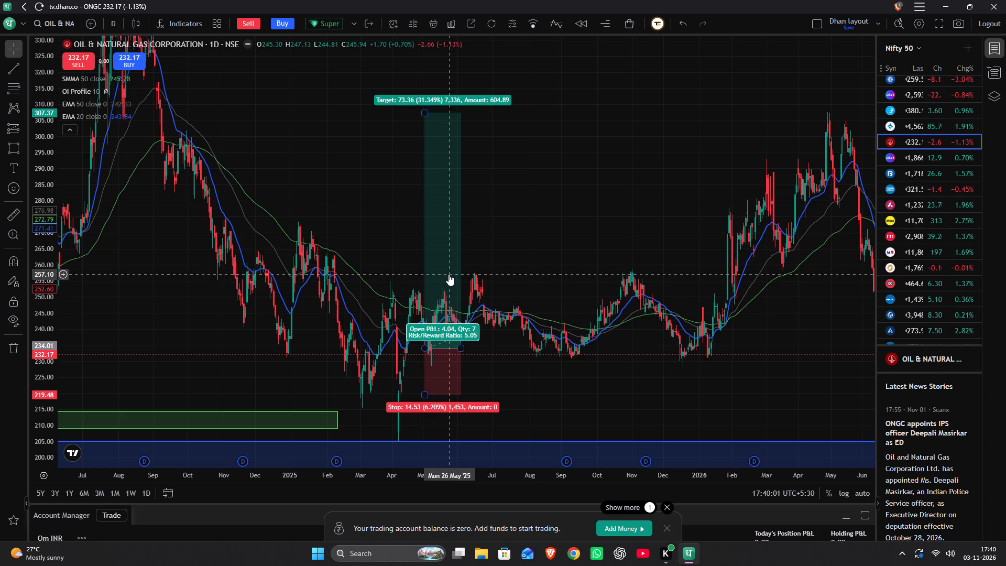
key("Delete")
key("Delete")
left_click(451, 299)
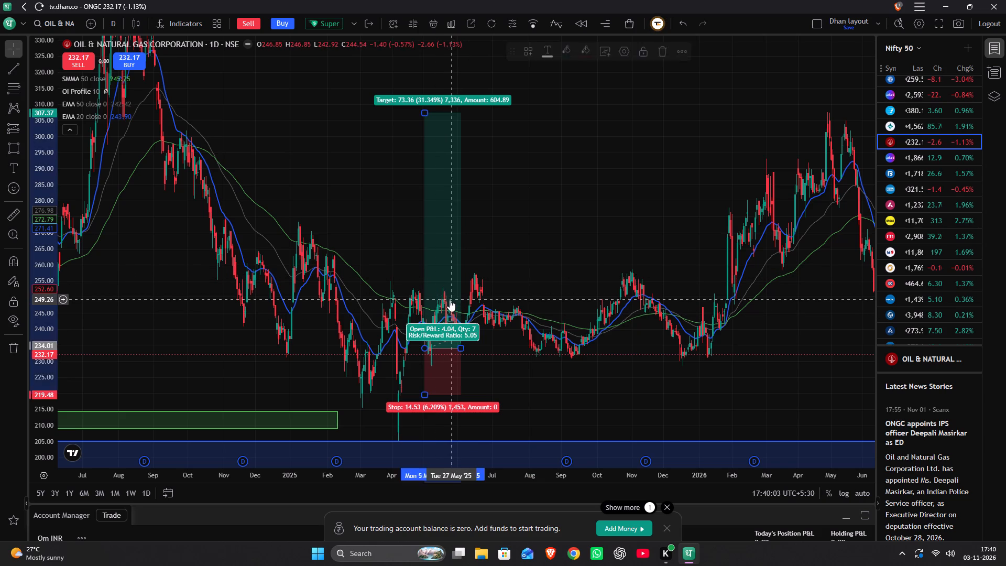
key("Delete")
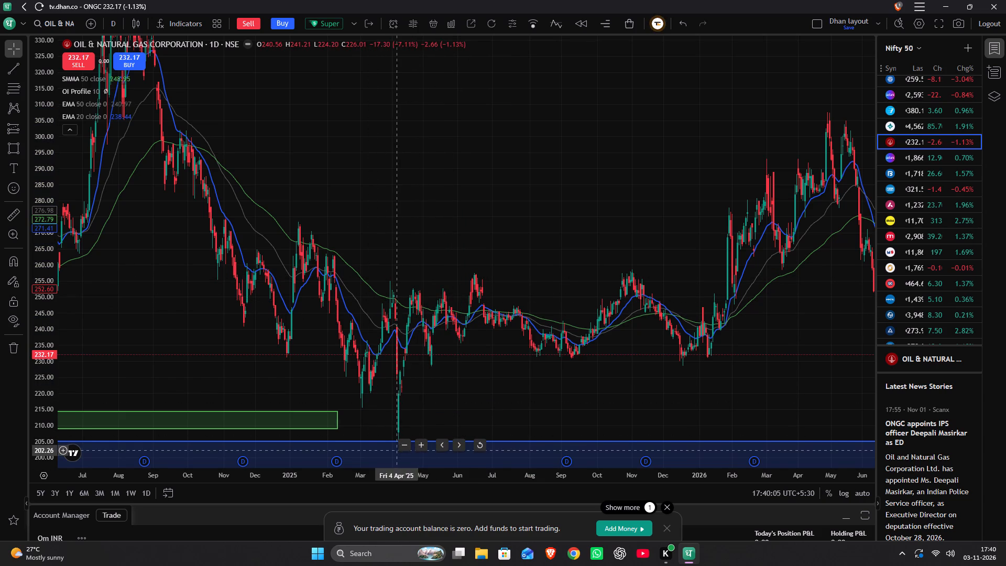
Delete the blue monthly demand zone spanning about 180 to 205 from the ONGC chart.
scroll(396, 450, "down", 6)
left_click(380, 459)
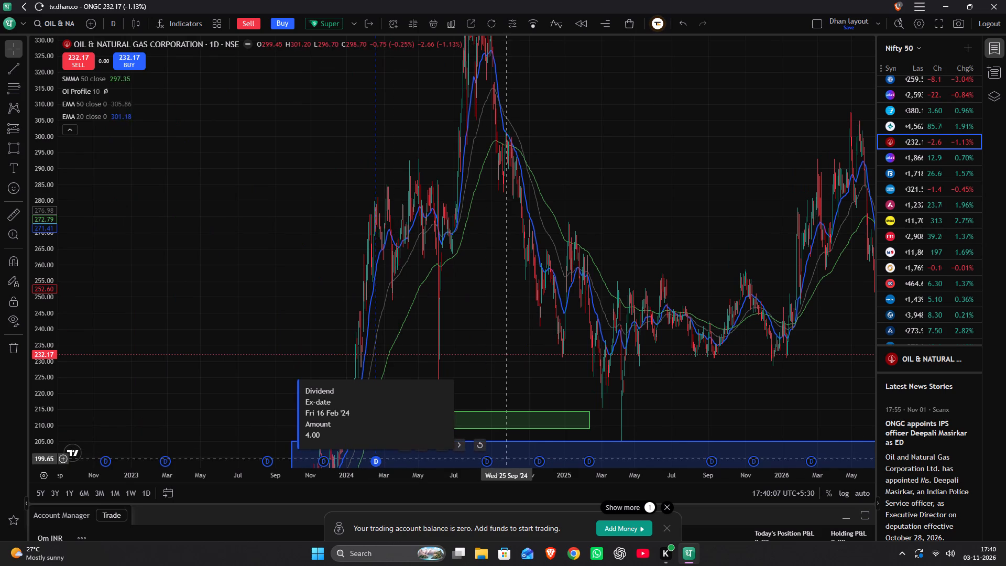
left_click(513, 443)
left_click_drag(679, 345, 327, 252)
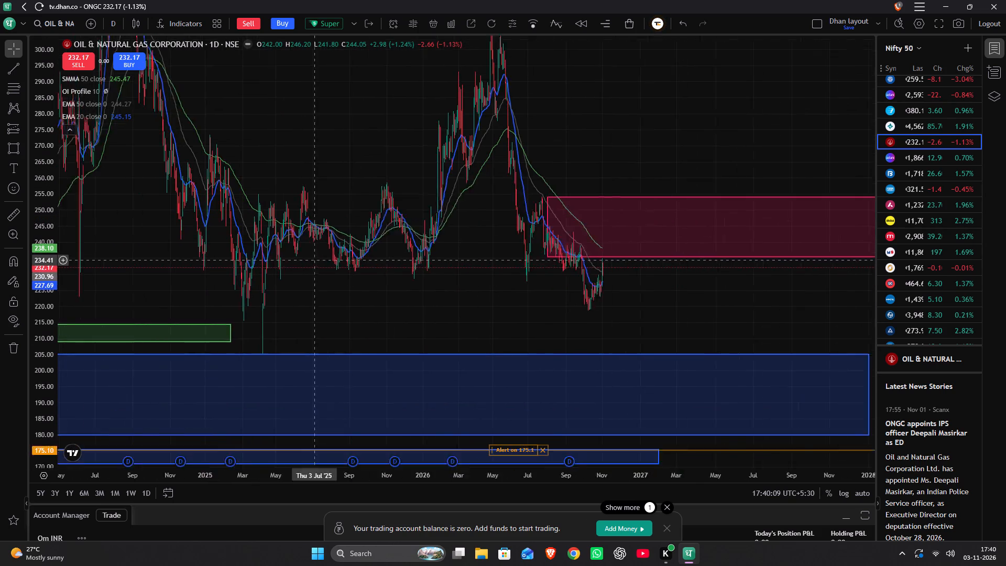
left_click_drag(327, 252, 375, 167)
left_click(468, 260)
key("Delete")
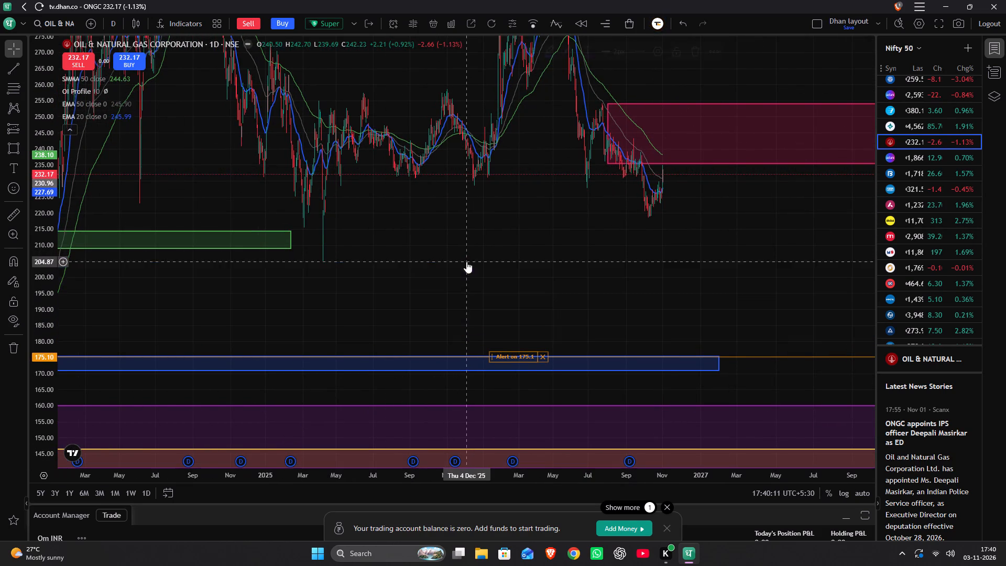
Set the ONGC chart interval to 3 months.
scroll(545, 367, "down", 8)
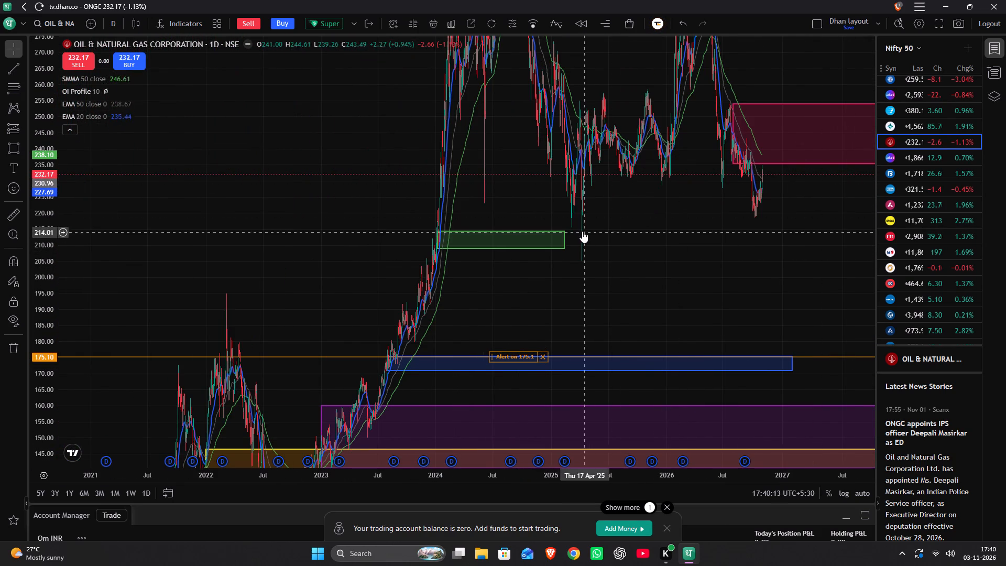
key("3")
key("m")
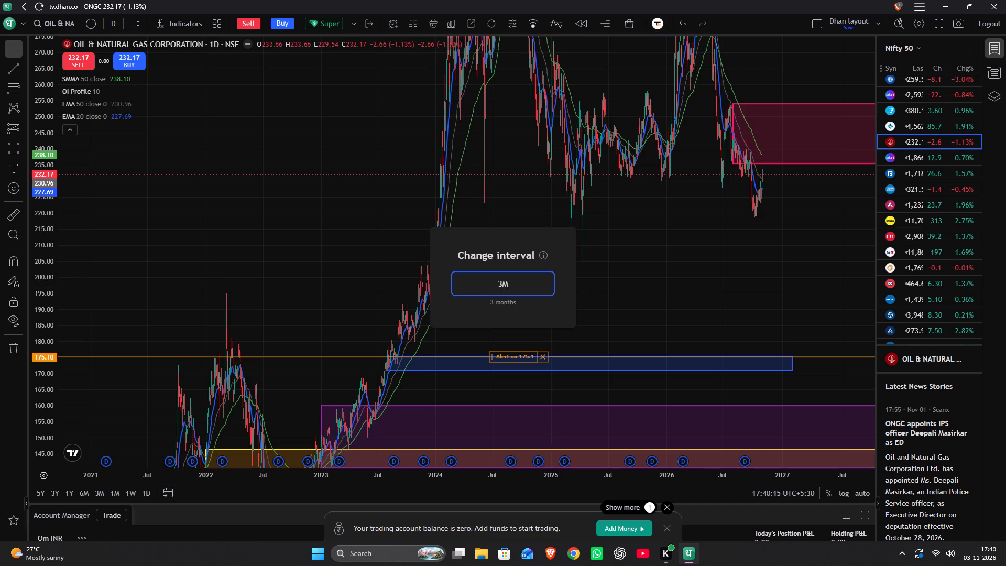
key("Return")
Examine ONGC's three-month candles from 2004 onward in relation to the existing demand zones.
scroll(599, 246, "up", 20)
scroll(599, 246, "up", 1)
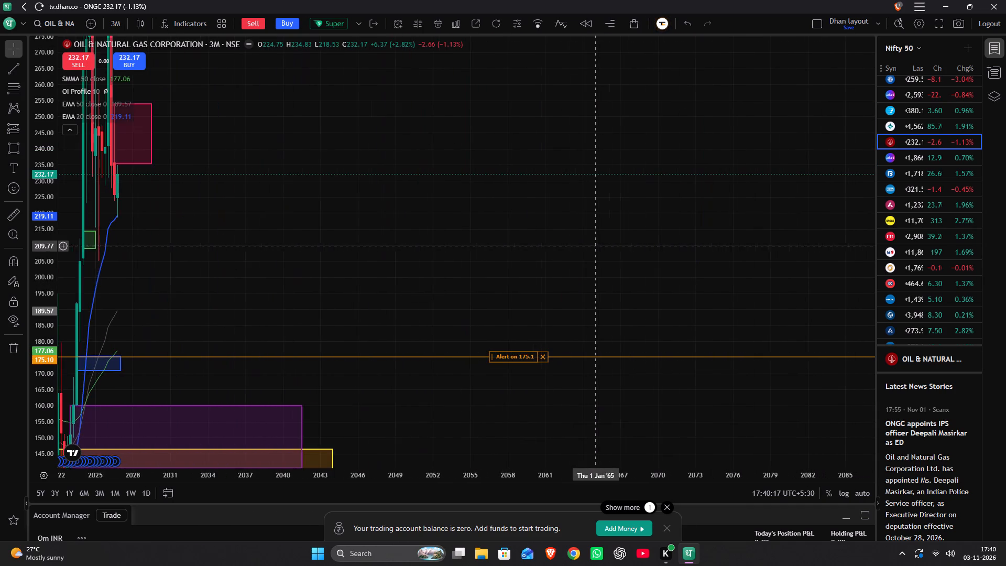
scroll(327, 284, "up", 4)
left_click_drag(220, 262, 760, 181)
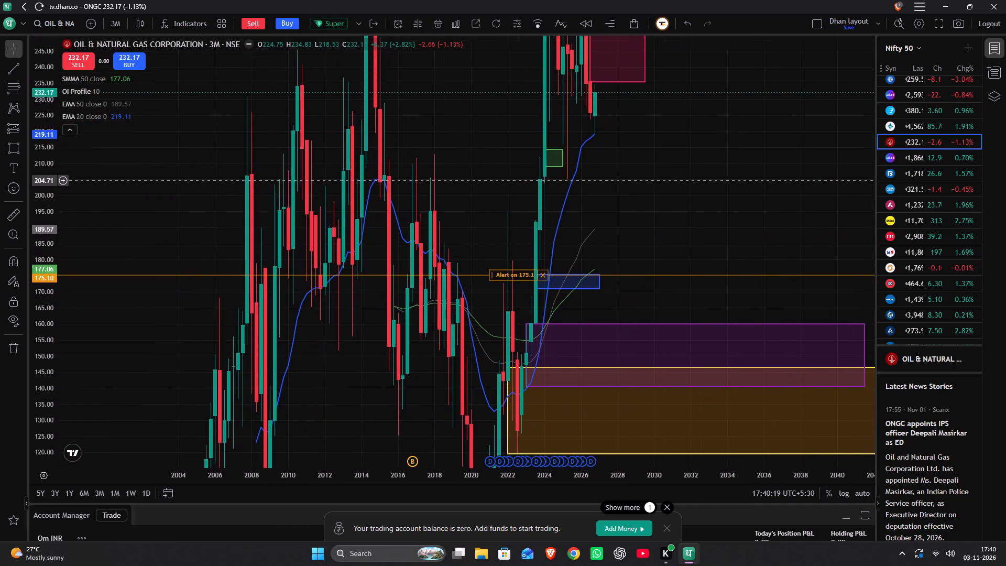
left_click_drag(760, 181, 760, 180)
left_click_drag(399, 321, 398, 306)
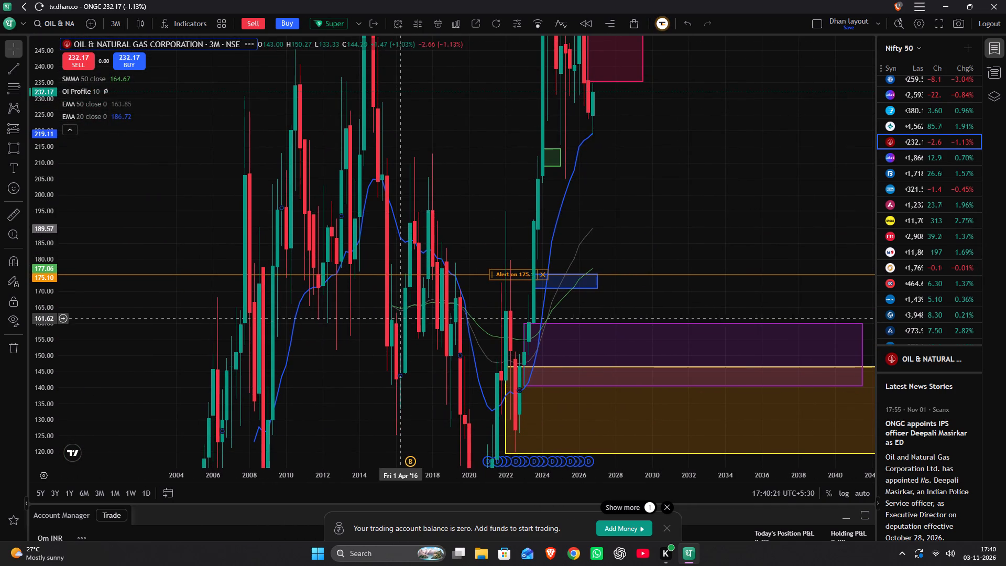
left_click_drag(398, 306, 474, 51)
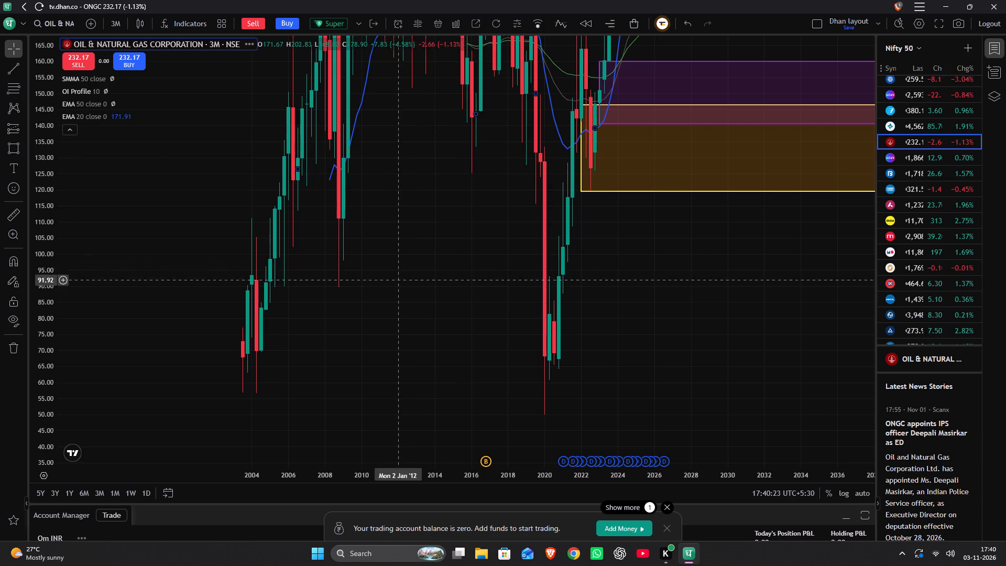
scroll(390, 290, "up", 2)
left_click_drag(221, 303, 332, 291)
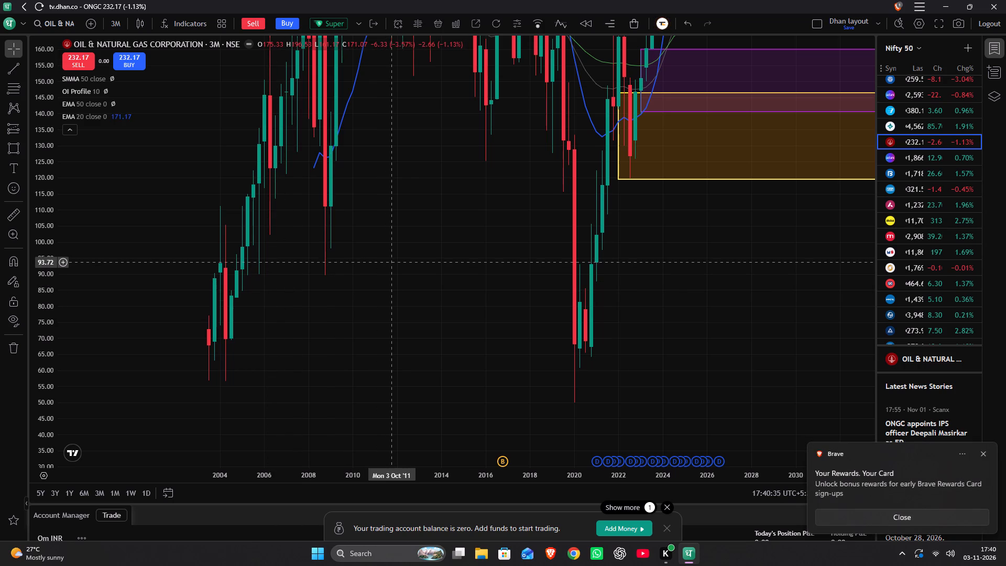
left_click_drag(440, 247, 397, 299)
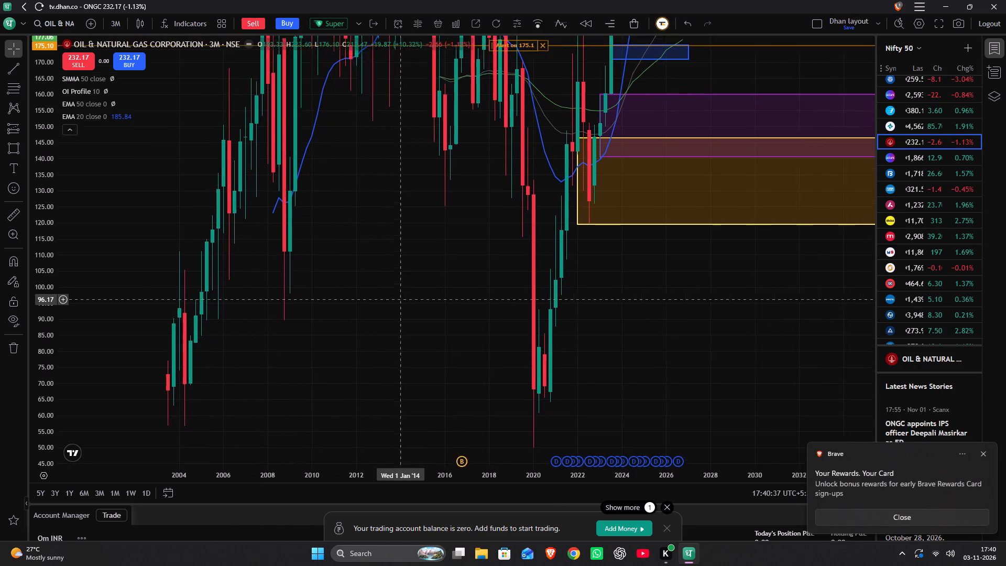
left_click_drag(397, 299, 494, 536)
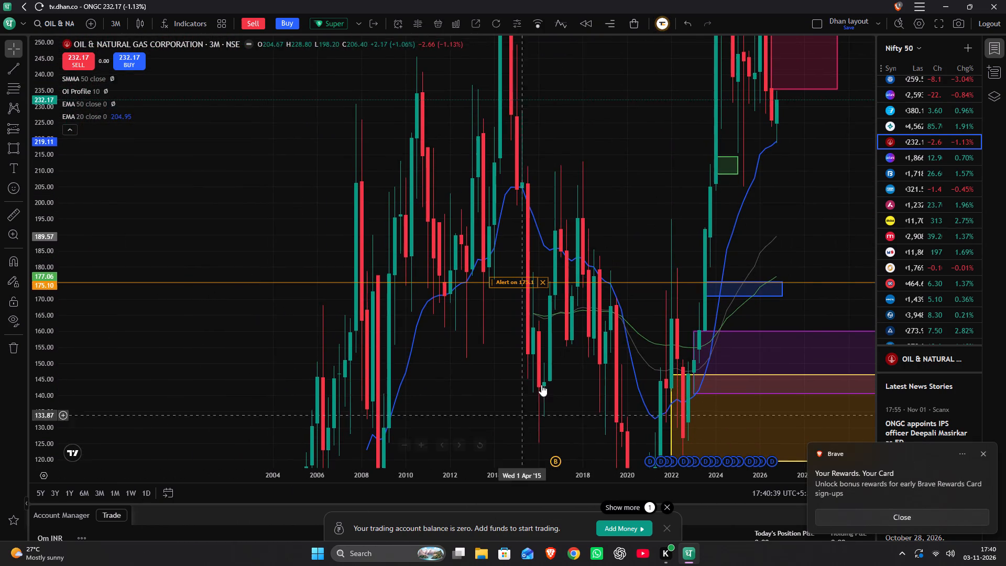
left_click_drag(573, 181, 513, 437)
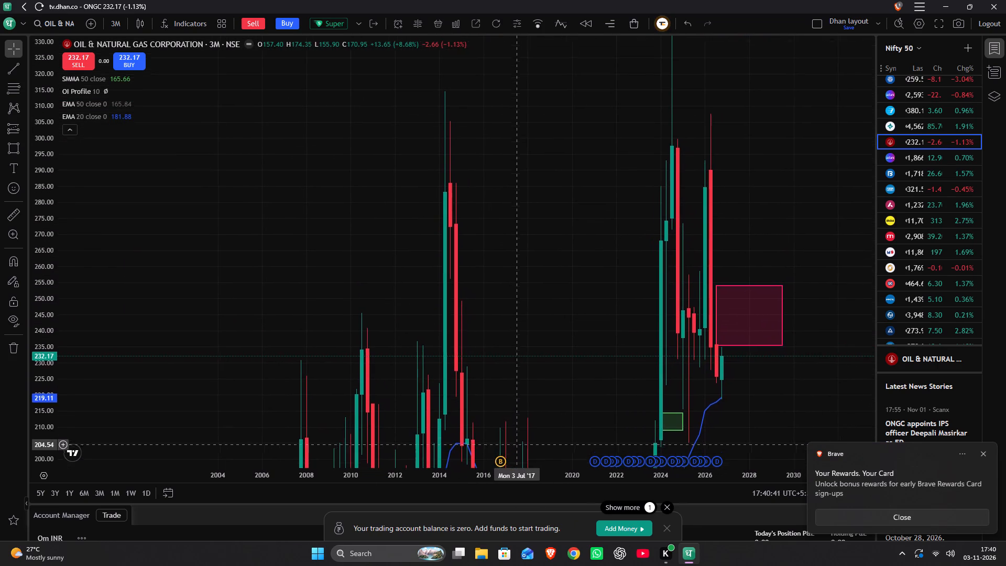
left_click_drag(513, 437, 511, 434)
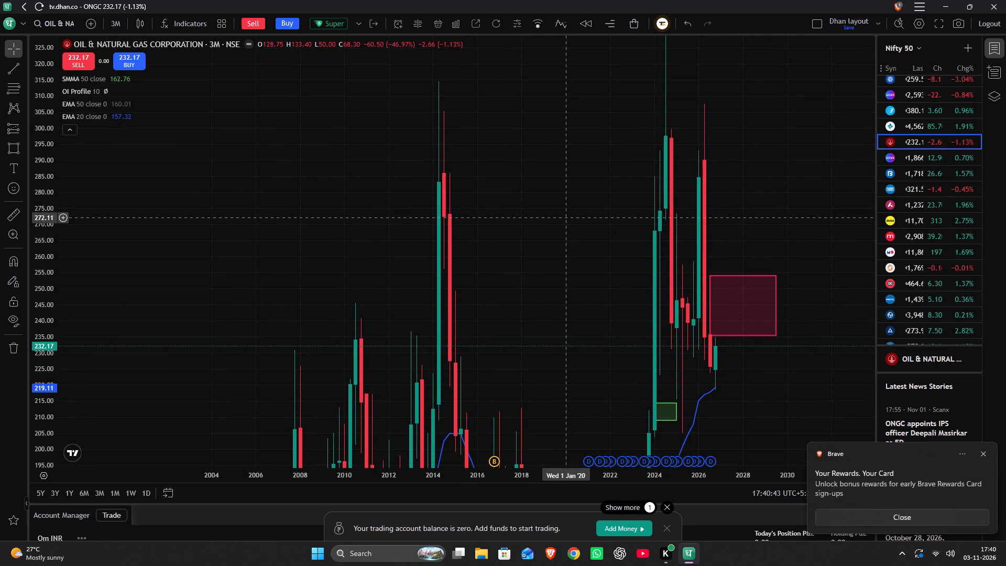
Open the Adani Ports & SEZ chart from the Nifty 50 watchlist.
left_click(909, 159)
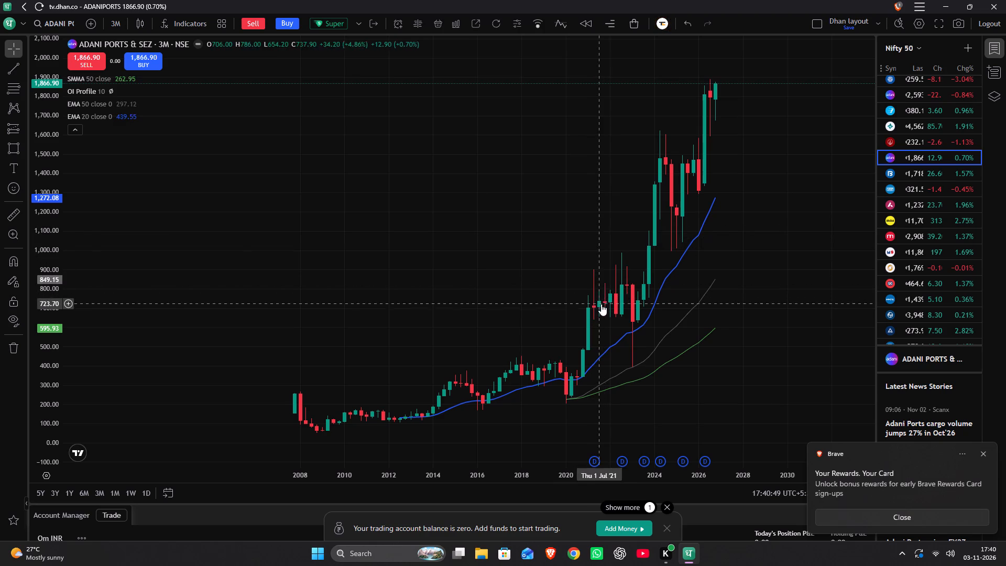
Draw a rectangle on the 3-month chart from January 2026 to January 2031, spanning about 1,288 to 1,467.
scroll(601, 304, "up", 6)
left_click_drag(650, 206, 618, 258)
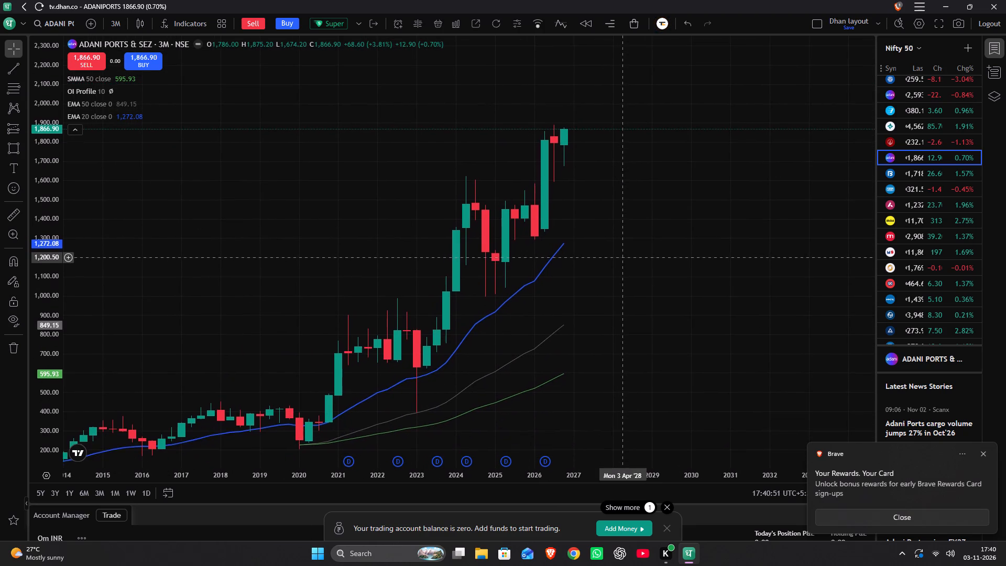
key("alt+shift+r")
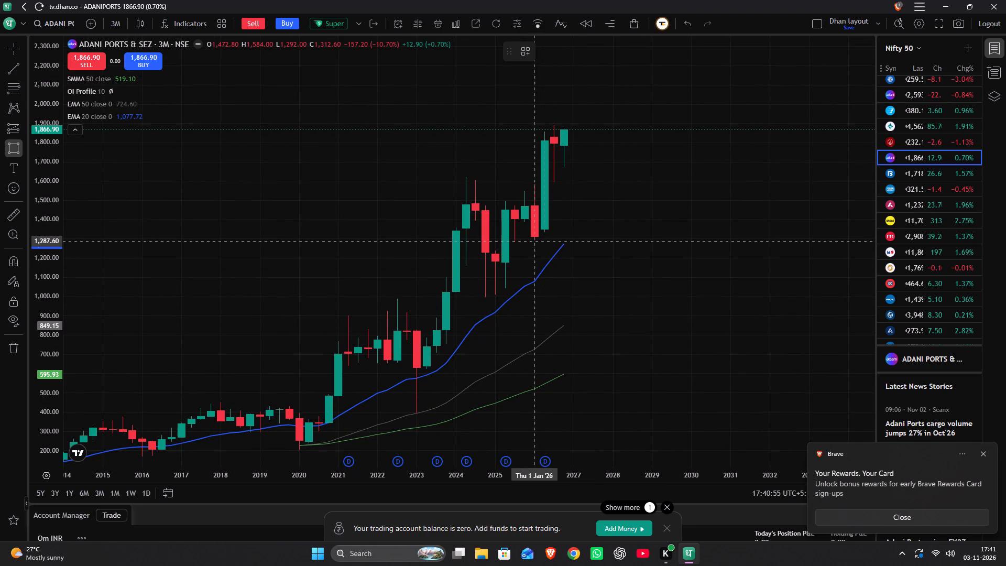
left_click_drag(534, 241, 732, 206)
left_click(732, 206)
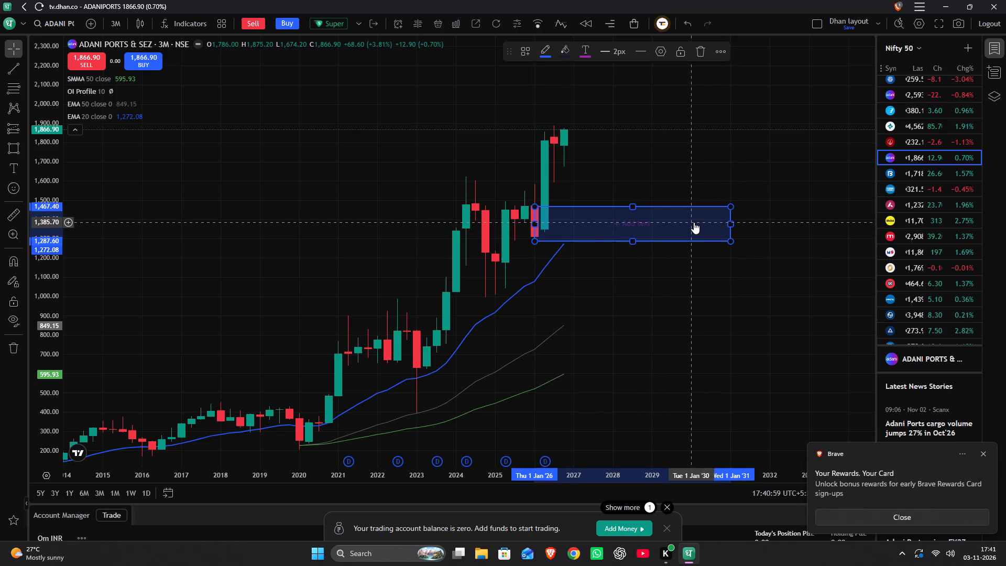
Apply the QUATERLY DEMAND template to the new rectangle.
double_click(694, 222)
left_click(441, 368)
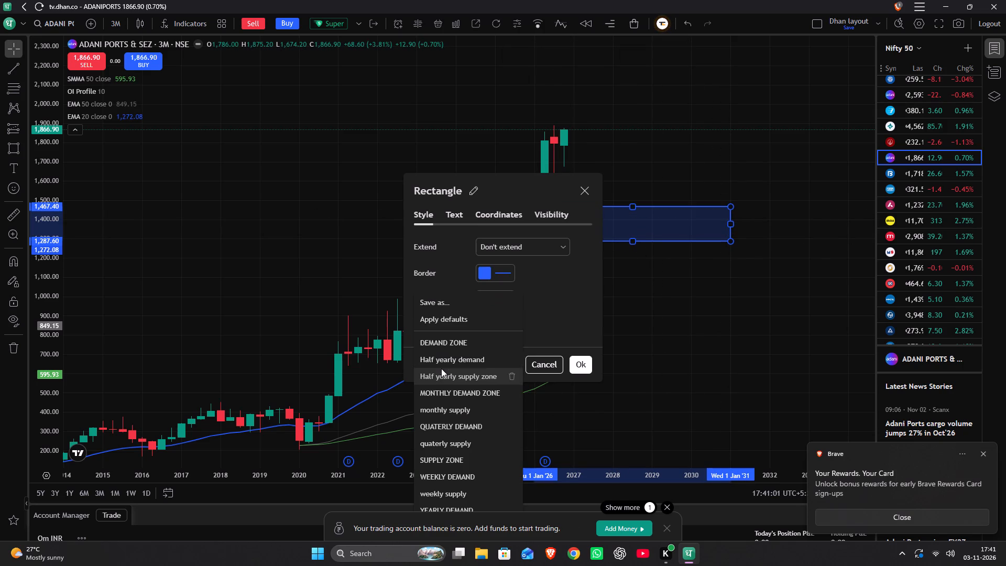
left_click(456, 423)
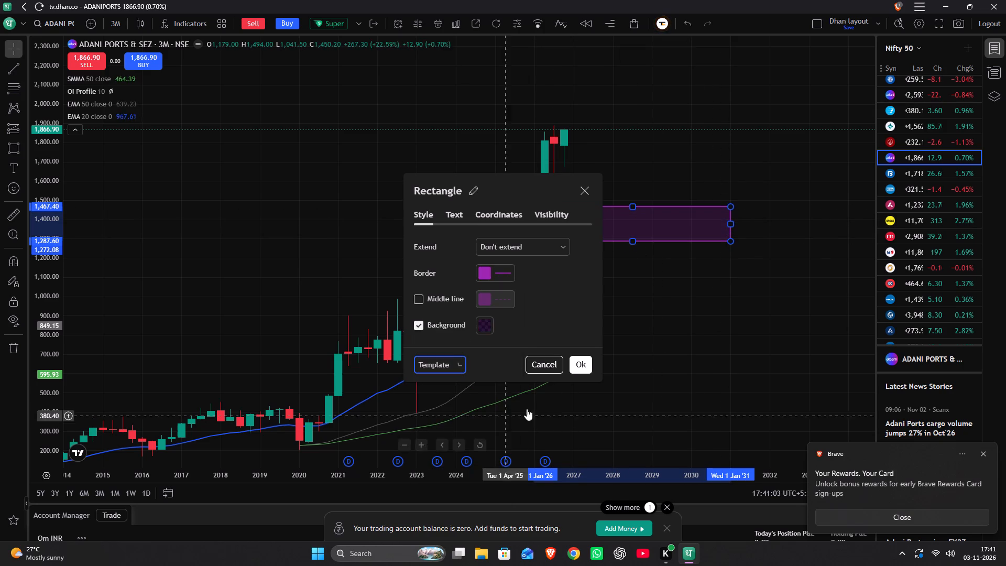
left_click(585, 358)
left_click(574, 361)
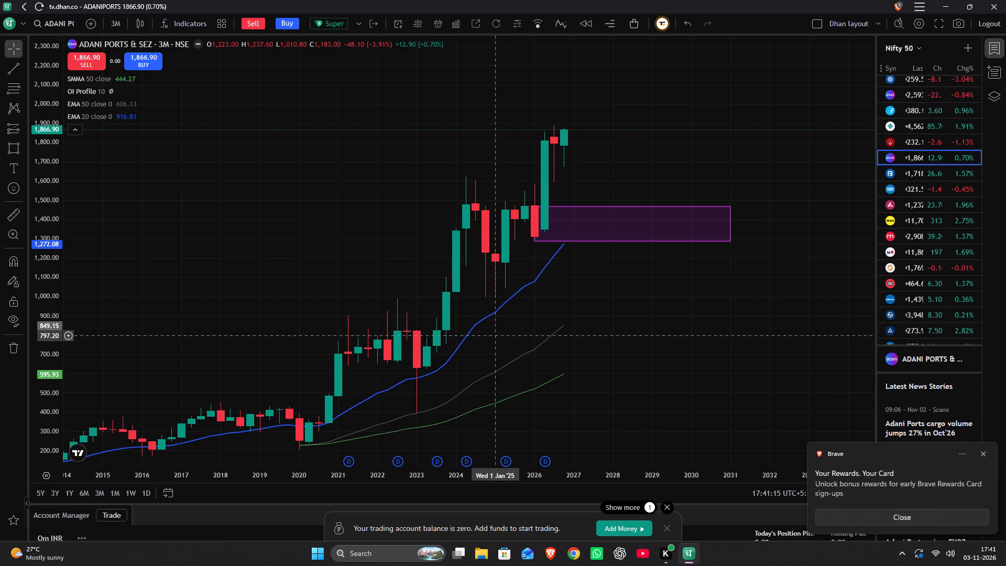
Set the Adani Ports chart interval to 1 month.
key("1")
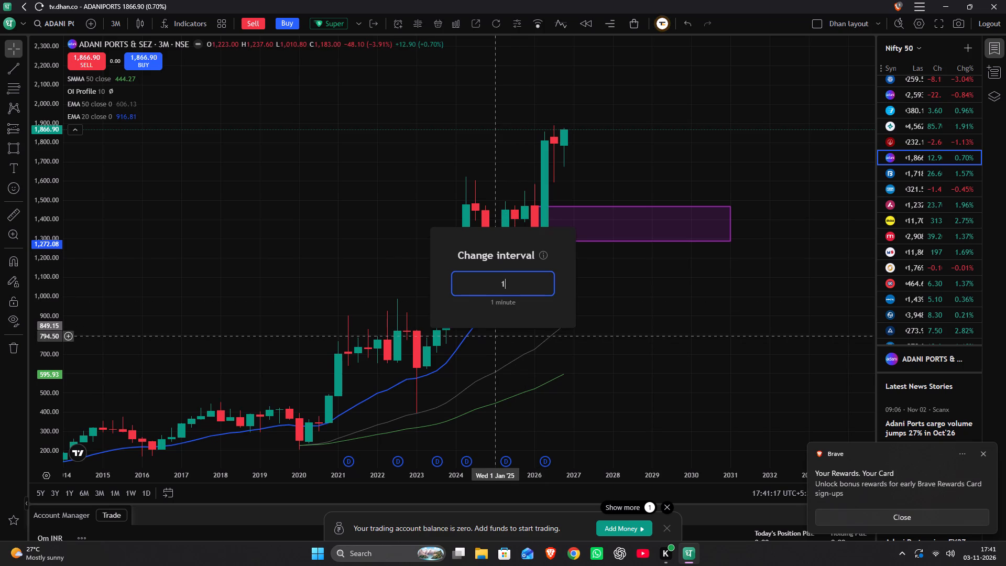
key("m")
key("Return")
Draw a rectangle on the monthly chart from April 2025 to July 2028, spanning about 1,038 to 1,215.
scroll(483, 345, "down", 6)
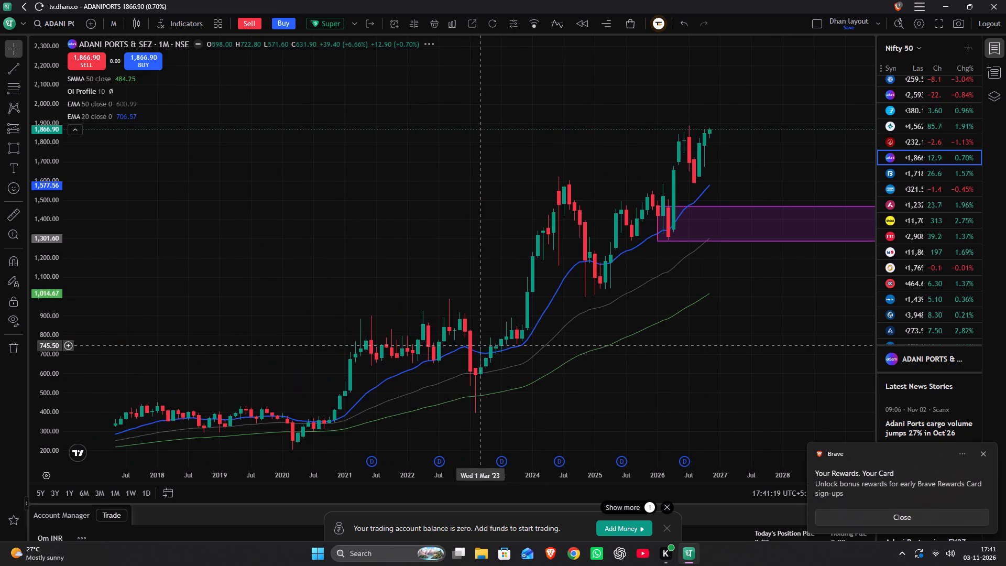
left_click_drag(655, 312, 595, 424)
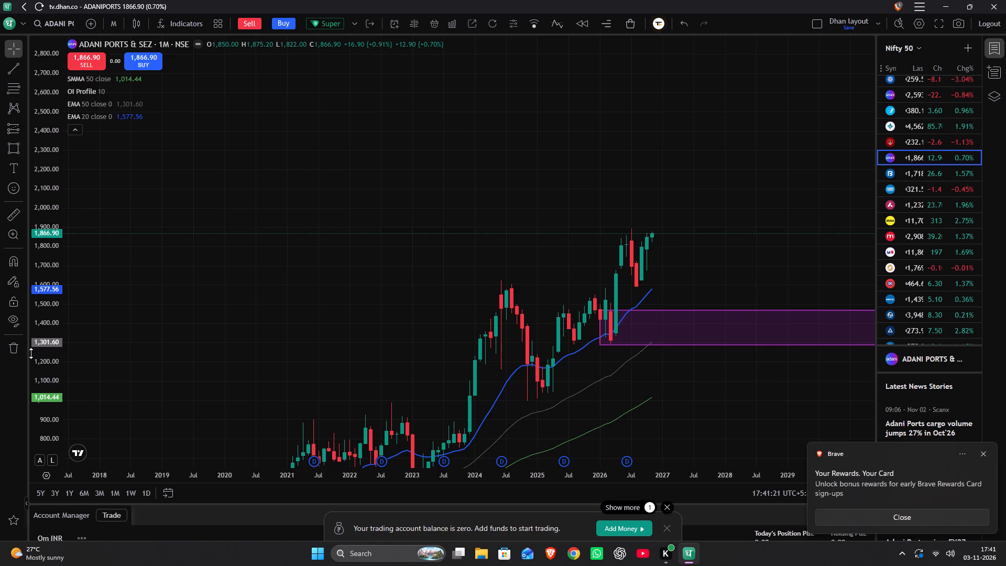
scroll(37, 349, "up", 9)
scroll(322, 314, "up", 5)
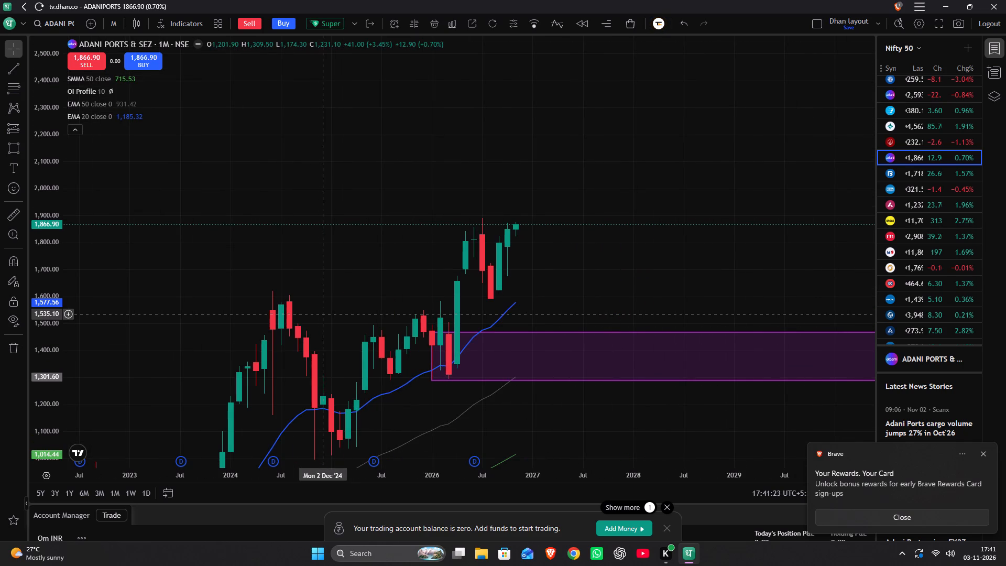
left_click_drag(333, 297, 430, 135)
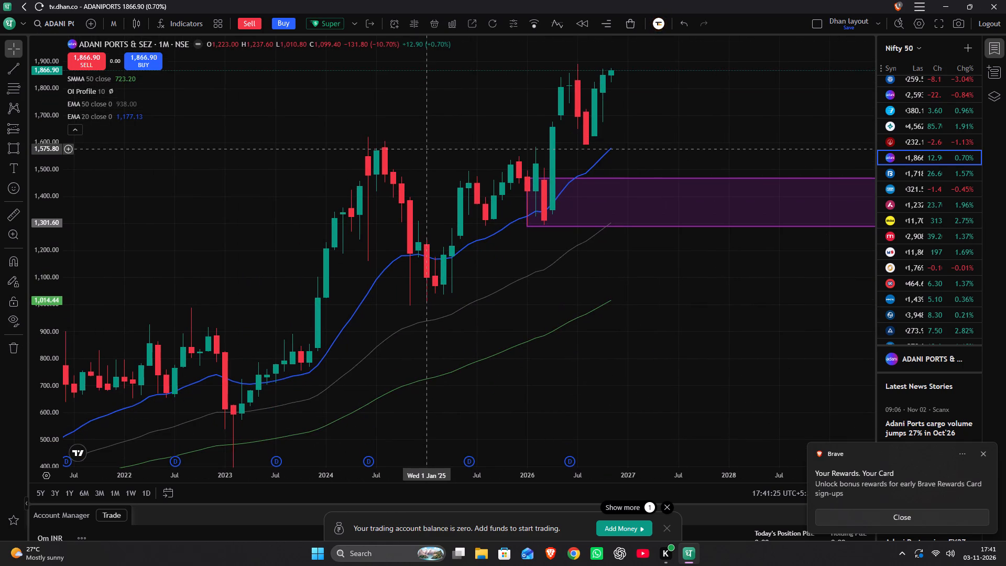
scroll(453, 237, "up", 2)
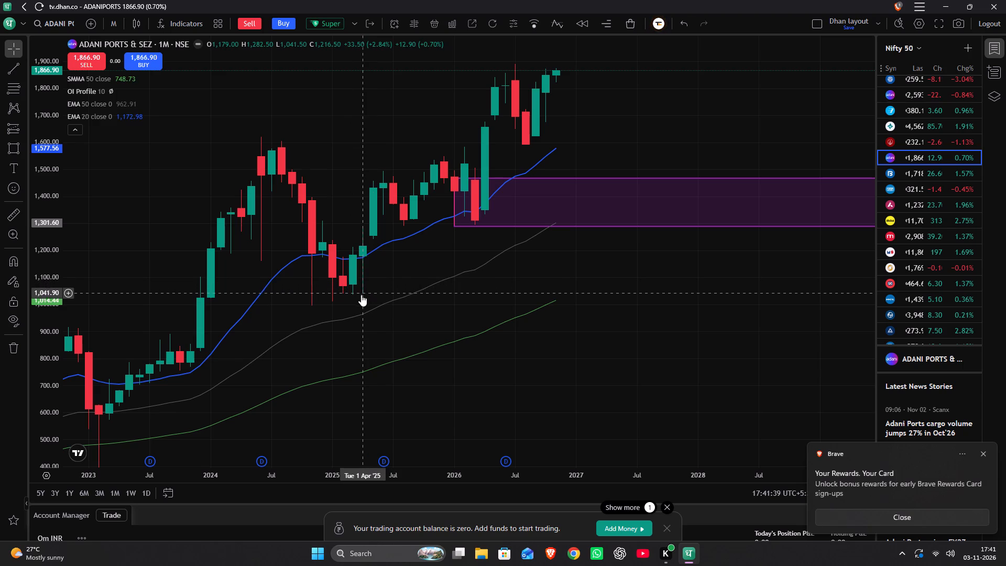
key("alt+shift+r")
left_click_drag(365, 294, 750, 251)
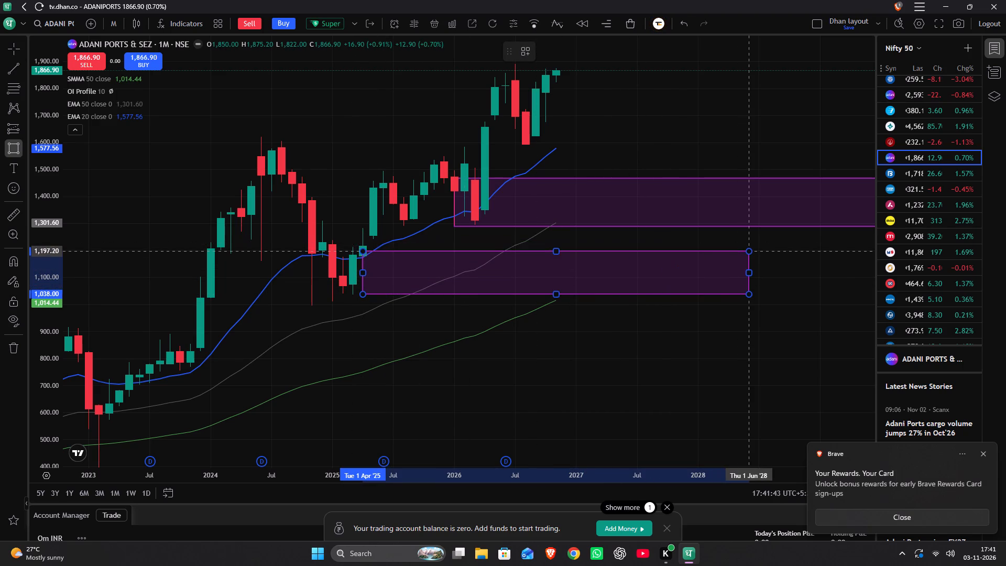
left_click_drag(750, 251, 754, 246)
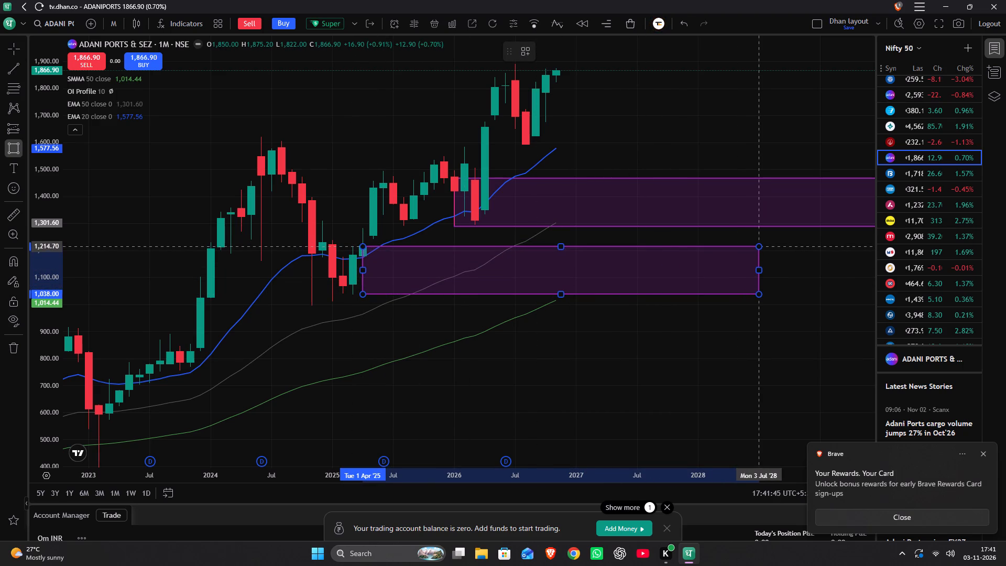
left_click(754, 246)
left_click(835, 273)
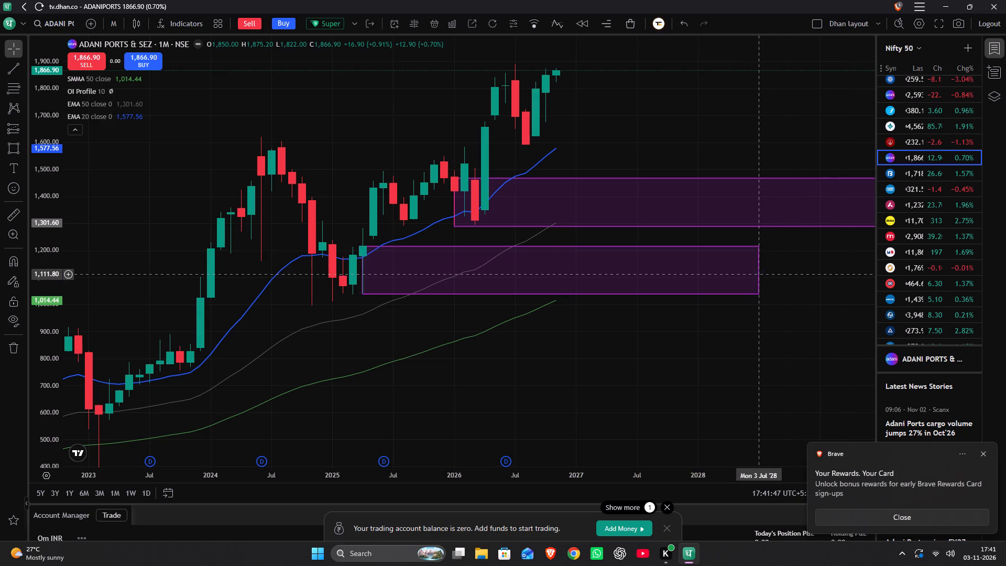
Apply the MONTHLY DEMAND ZONE template to the rectangle starting in April 2025.
double_click(758, 277)
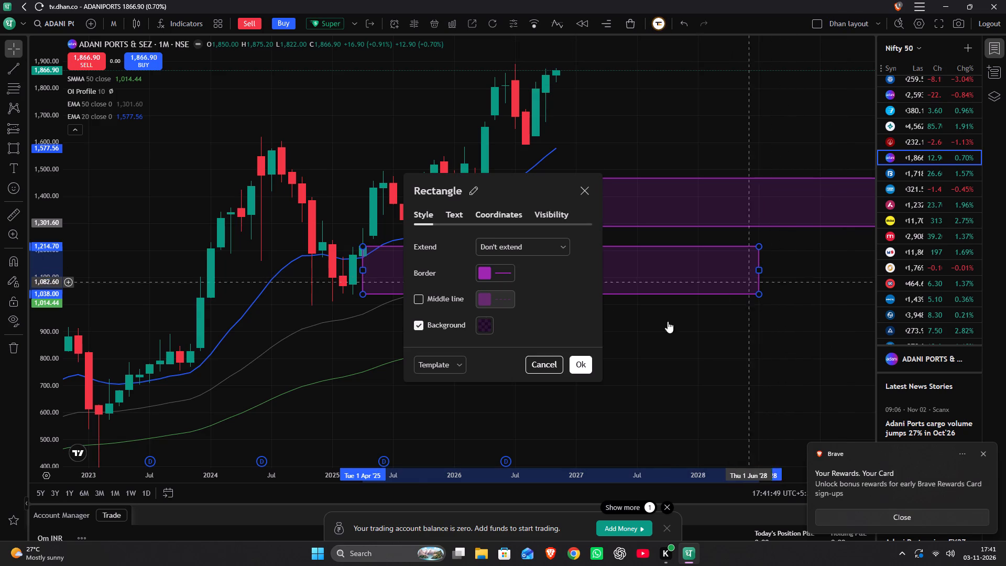
left_click(428, 367)
left_click(443, 392)
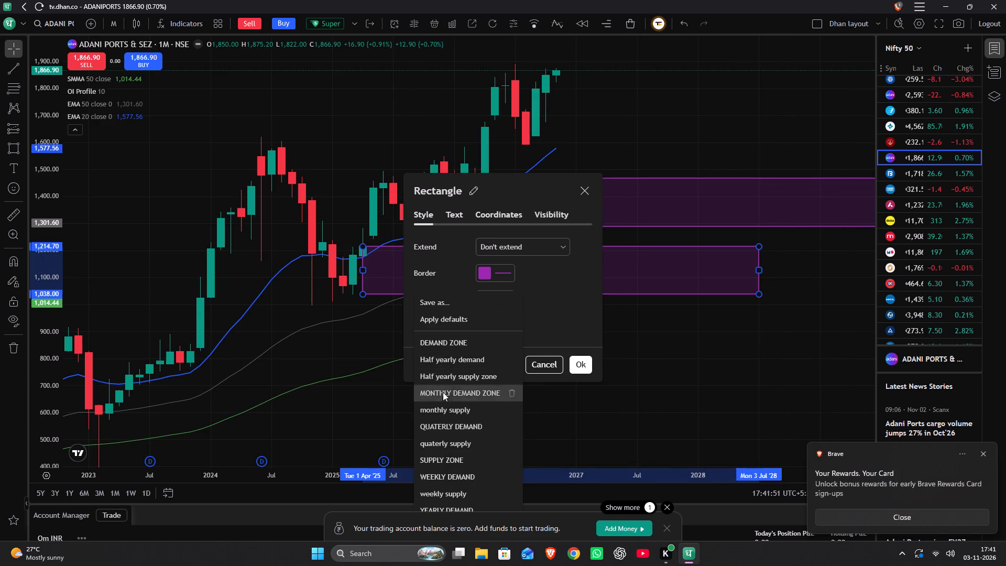
left_click(588, 364)
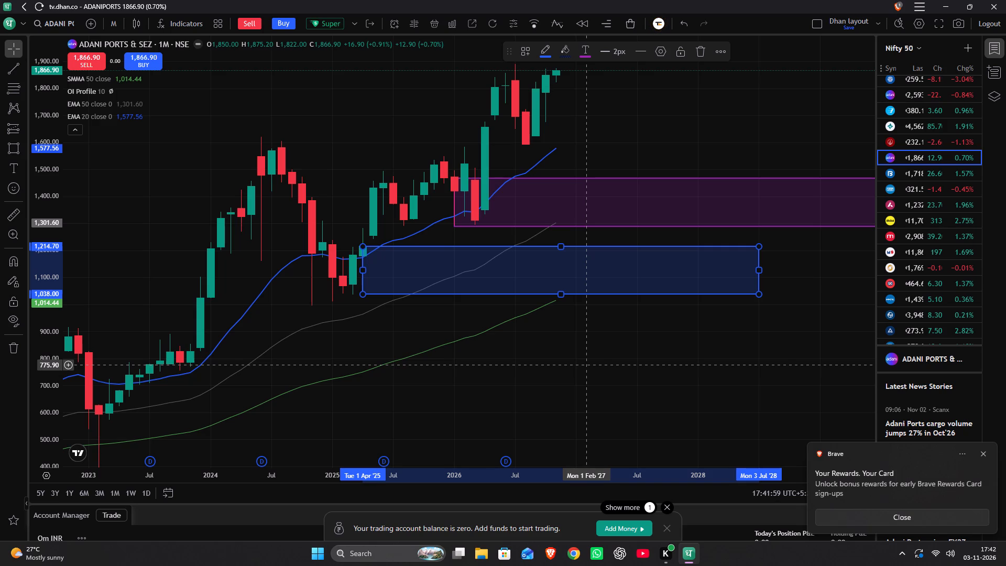
left_click(531, 368)
Set the Adani Ports chart interval to 6 months.
scroll(531, 368, "down", 5)
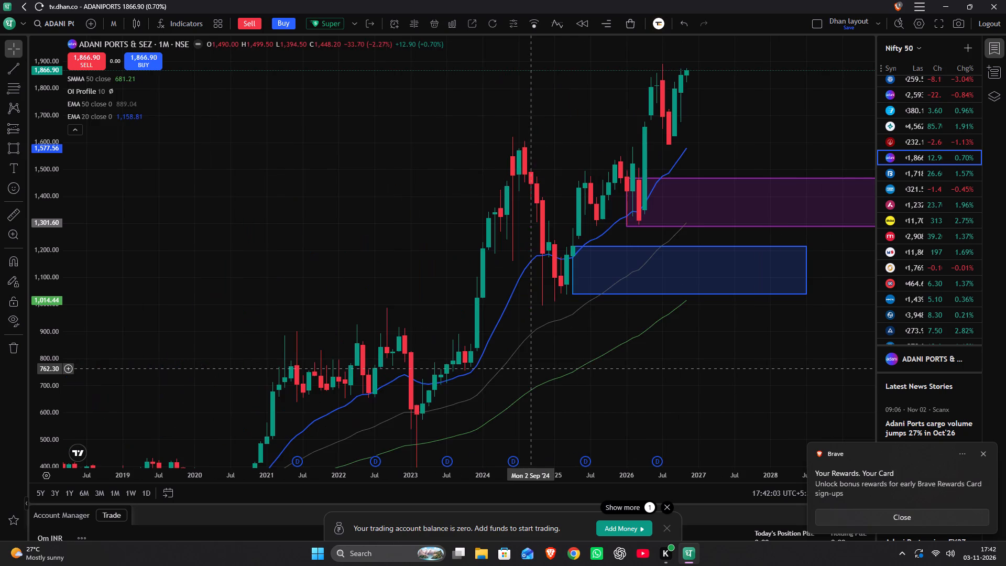
left_click_drag(561, 344, 534, 446)
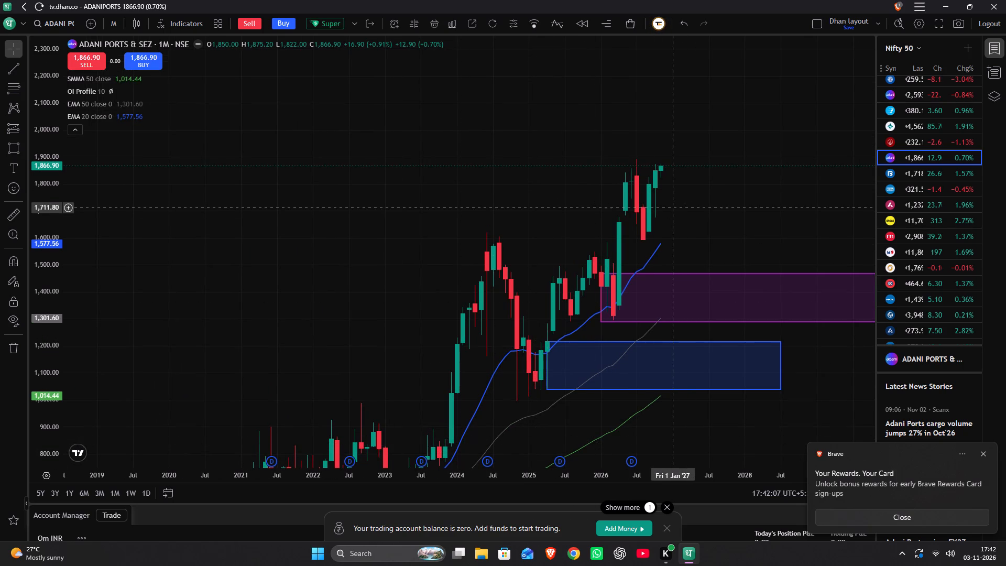
scroll(653, 201, "up", 4)
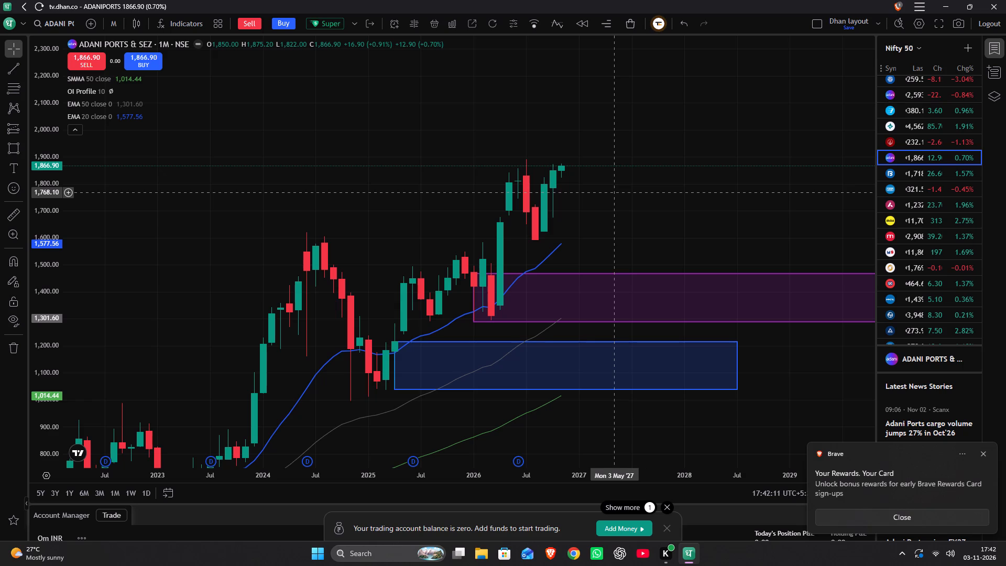
key("6")
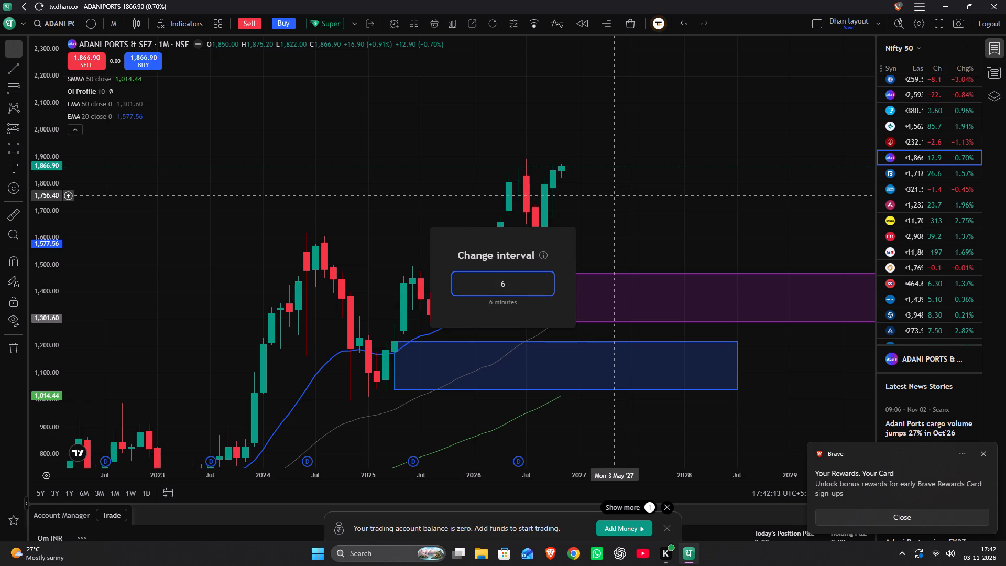
key("m")
key("Return")
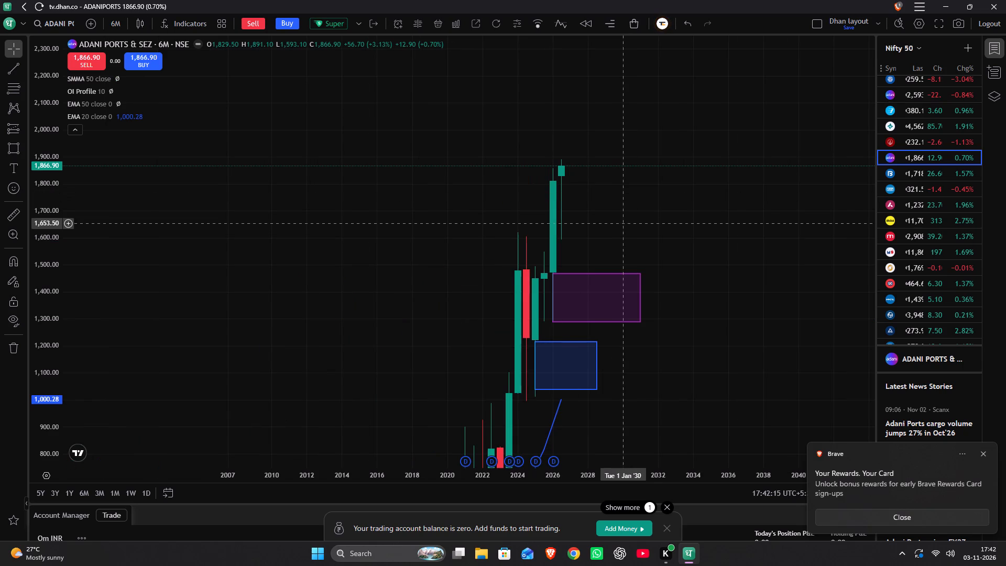
Hide all drawings on the 6-month Adani Ports chart to examine its bare candles.
left_click(15, 321)
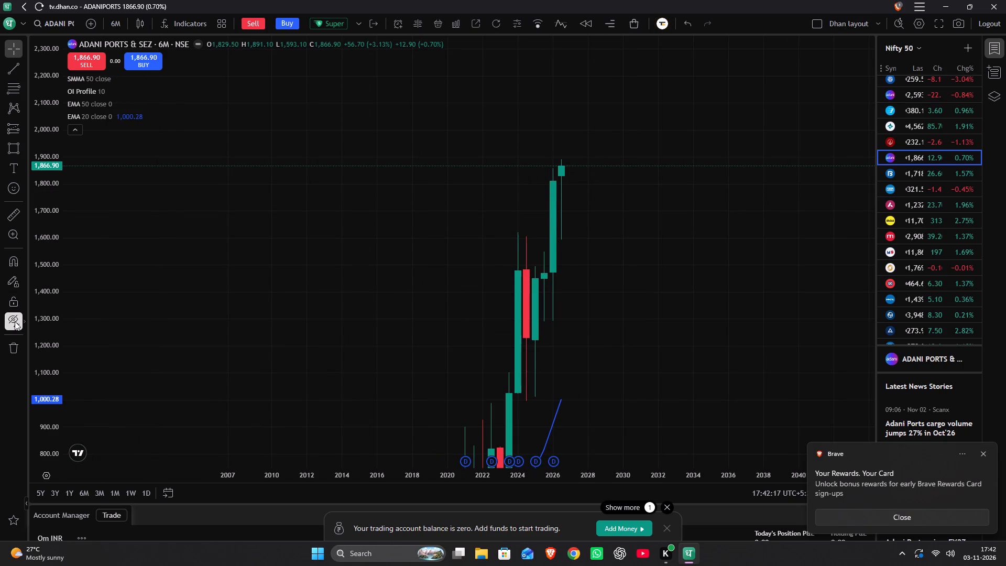
left_click_drag(221, 323, 114, 305)
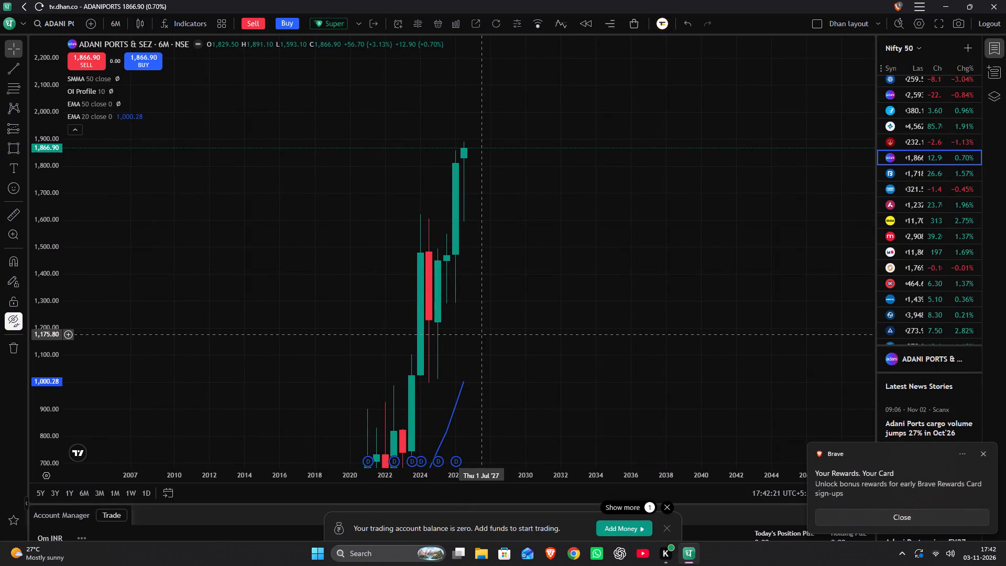
Draw a rectangle on the 6-month chart from January 2025 to July 2038, spanning about 995 to 1,485.
key("alt+shift+r")
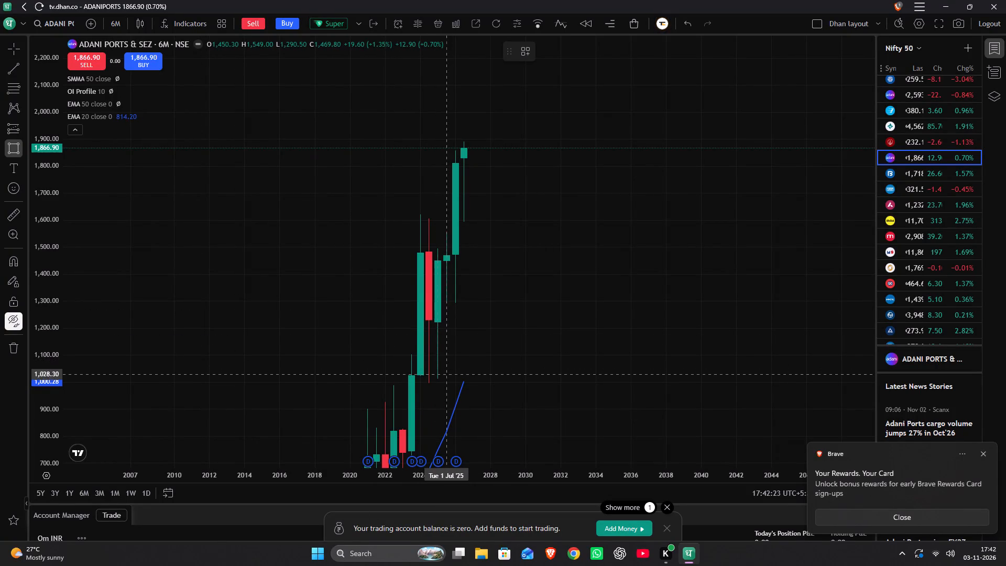
left_click_drag(434, 383, 647, 280)
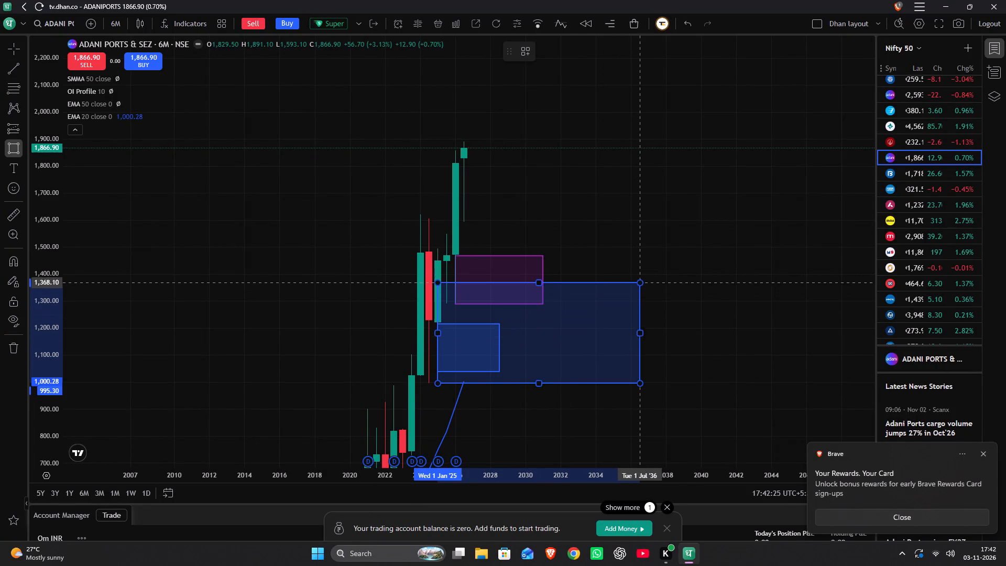
left_click_drag(647, 280, 679, 251)
left_click(679, 251)
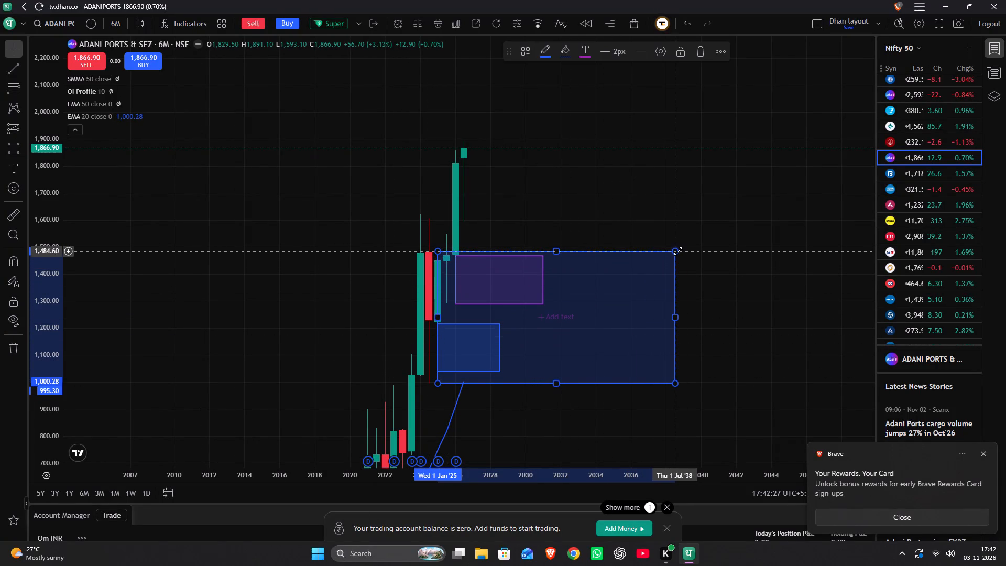
Apply the Half yearly demand template to the large rectangle starting in January 2025.
double_click(659, 257)
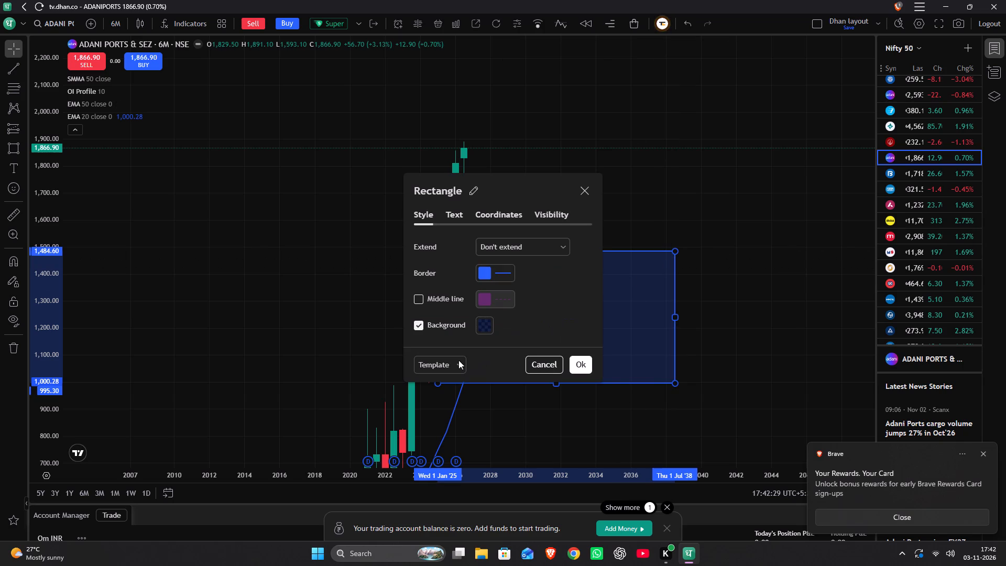
left_click(451, 364)
left_click(457, 365)
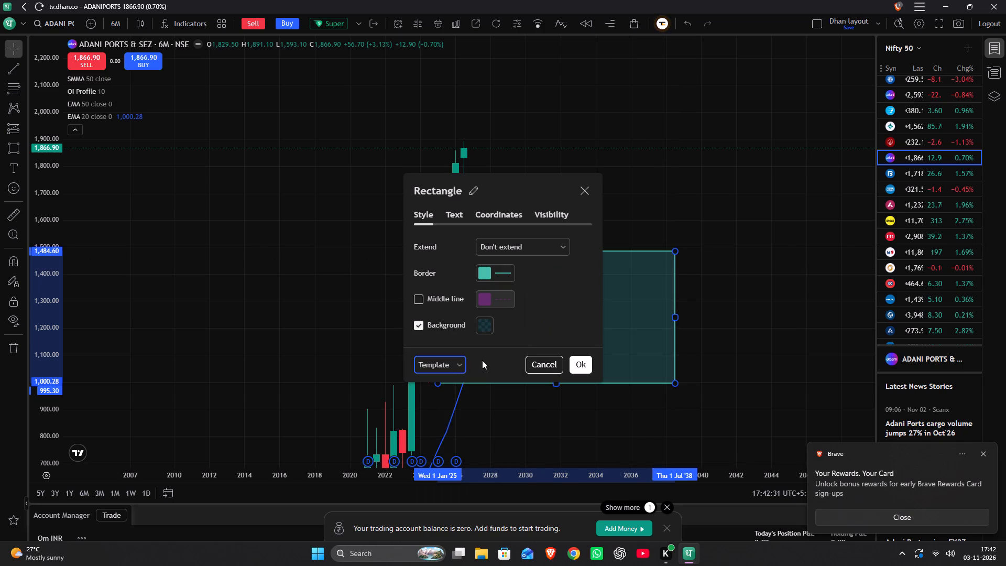
left_click(581, 364)
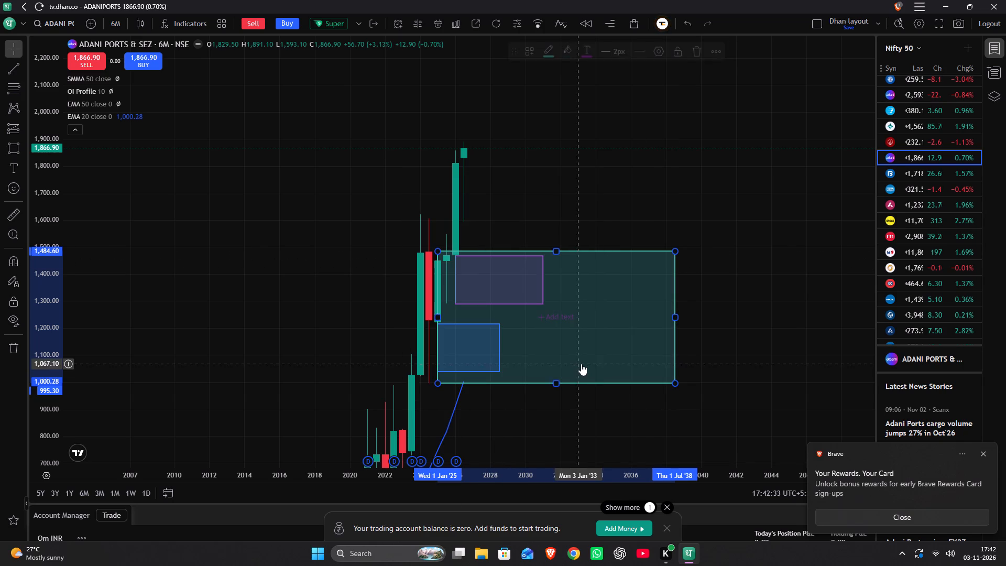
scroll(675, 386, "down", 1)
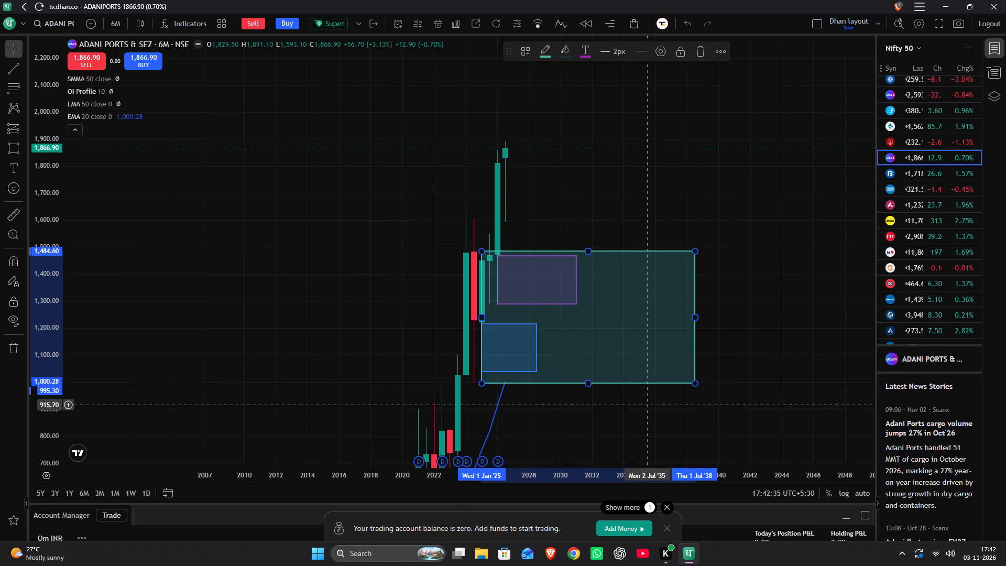
Set the Adani Ports chart interval to 12 months.
left_click_drag(614, 414, 679, 238)
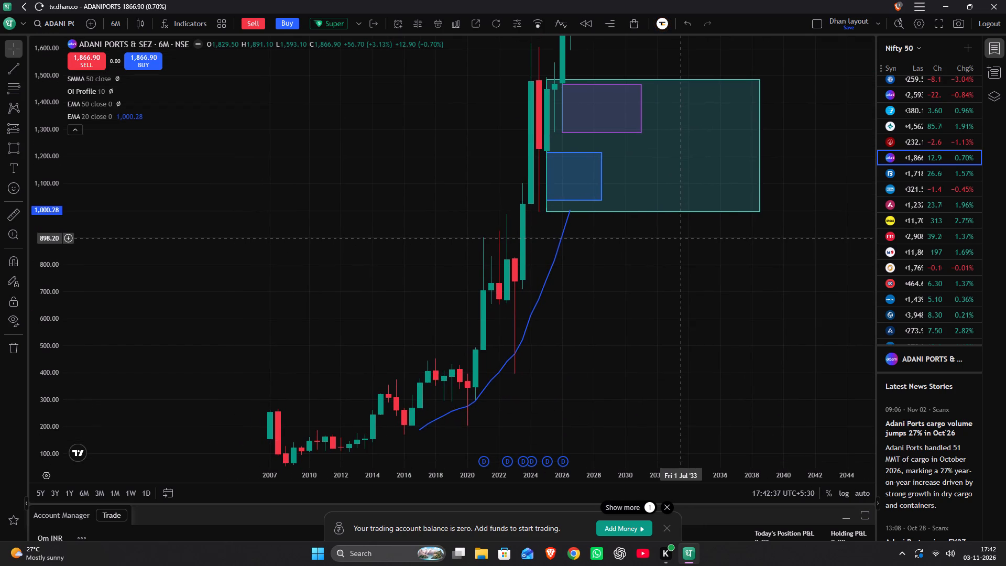
left_click_drag(679, 238, 679, 240)
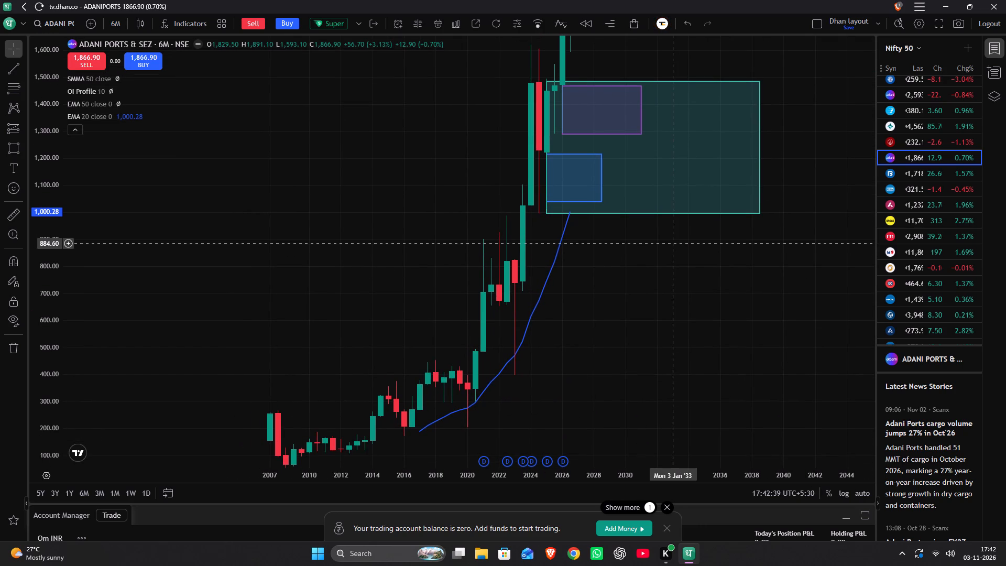
type("12")
key("m")
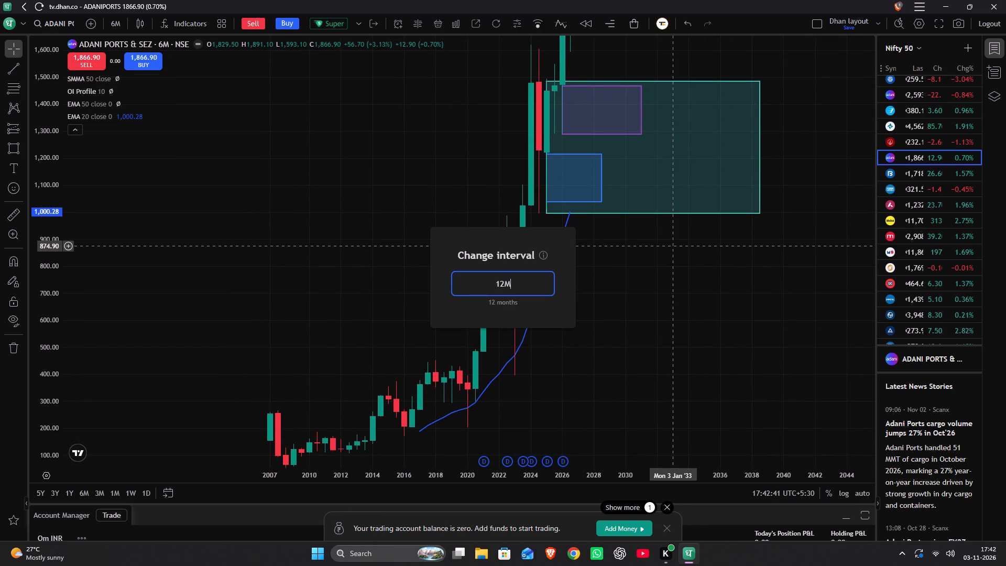
key("Return")
Hide all drawings on the 12-month Adani Ports chart to examine its bare candles back to 2007.
left_click_drag(675, 247, 665, 315)
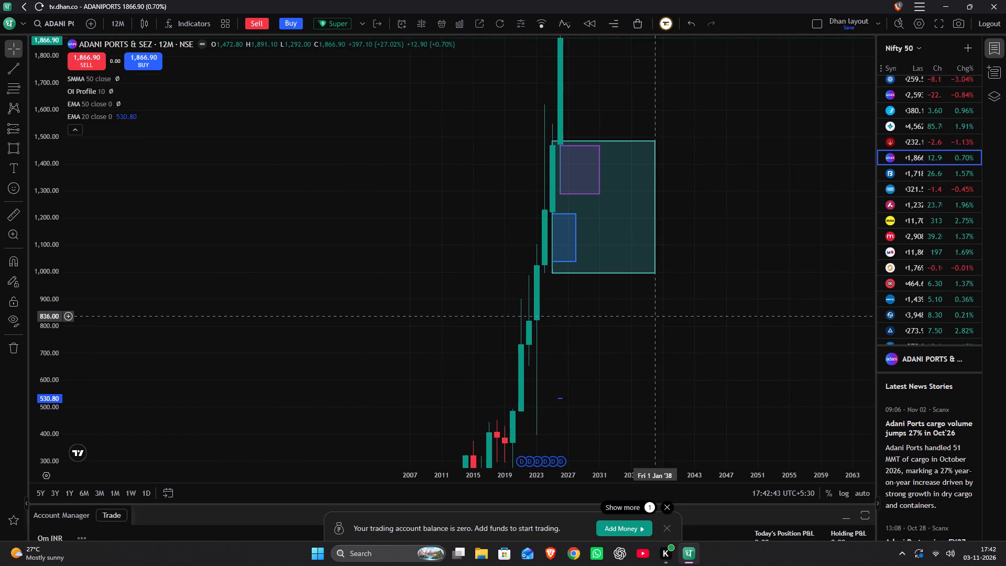
left_click(6, 323)
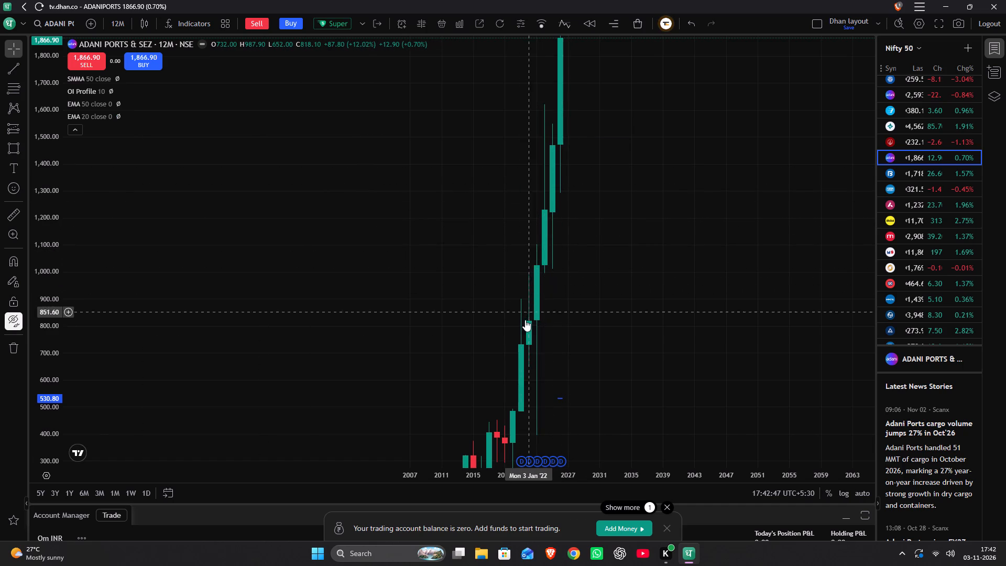
left_click_drag(585, 134, 649, 125)
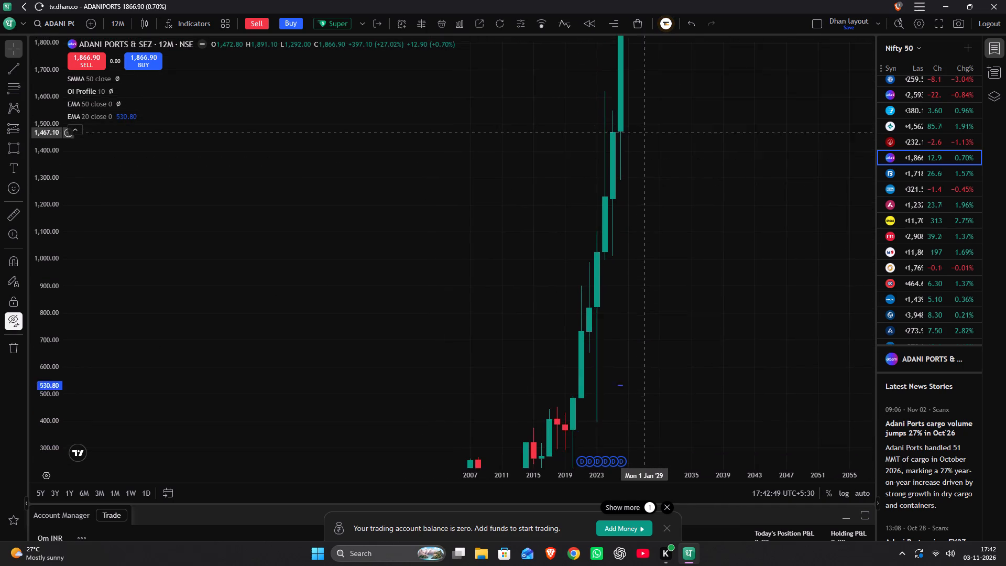
left_click_drag(649, 125, 673, 77)
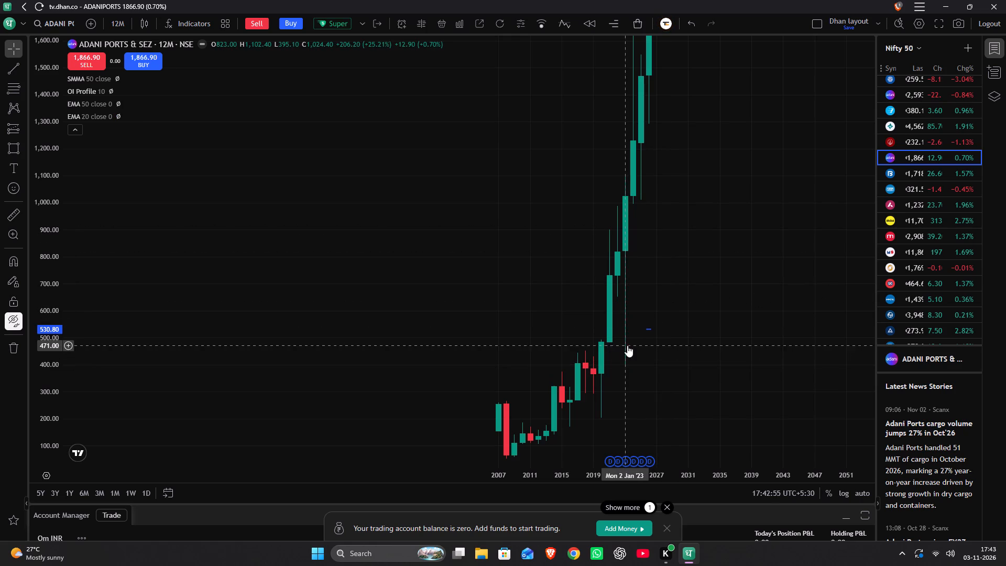
left_click_drag(609, 405, 619, 324)
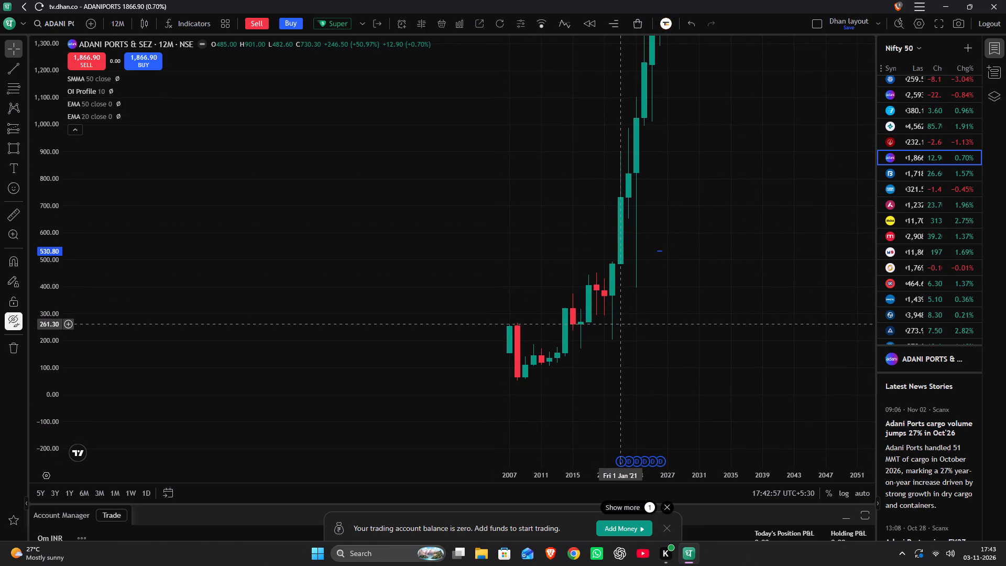
Set the Adani Ports chart interval to 1 month.
type("1m")
key("Return")
key("backslash")
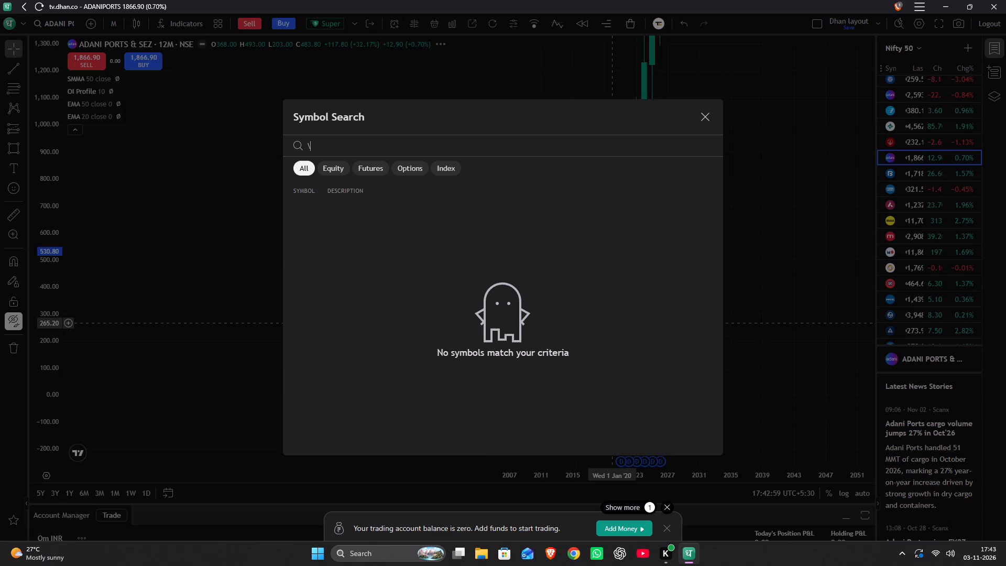
left_click(703, 110)
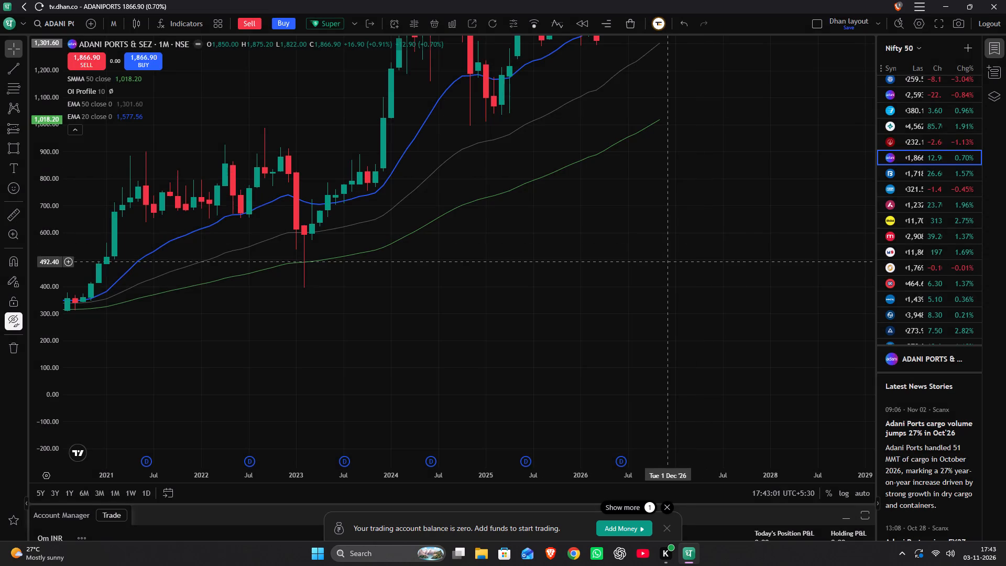
key("1")
key("m")
key("Return")
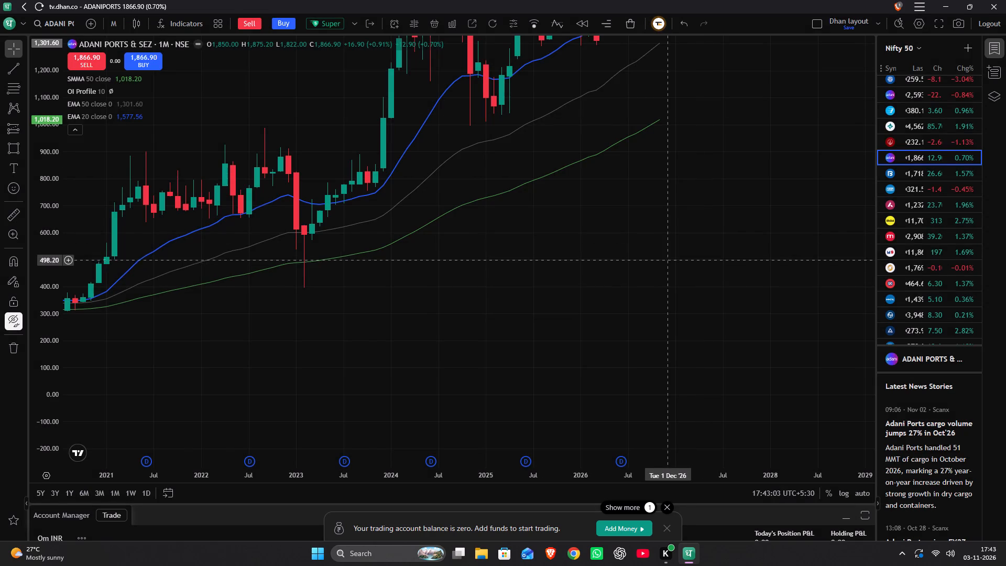
Examine the bare monthly Adani Ports candles and moving averages across the price history up to the latest candle.
scroll(665, 258, "down", 19)
scroll(663, 258, "up", 8)
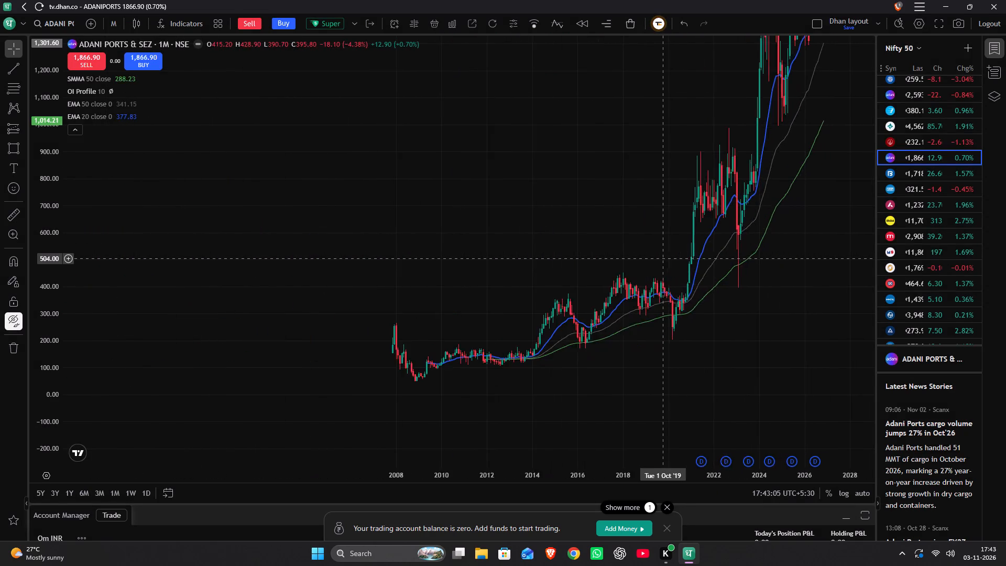
scroll(662, 258, "up", 10)
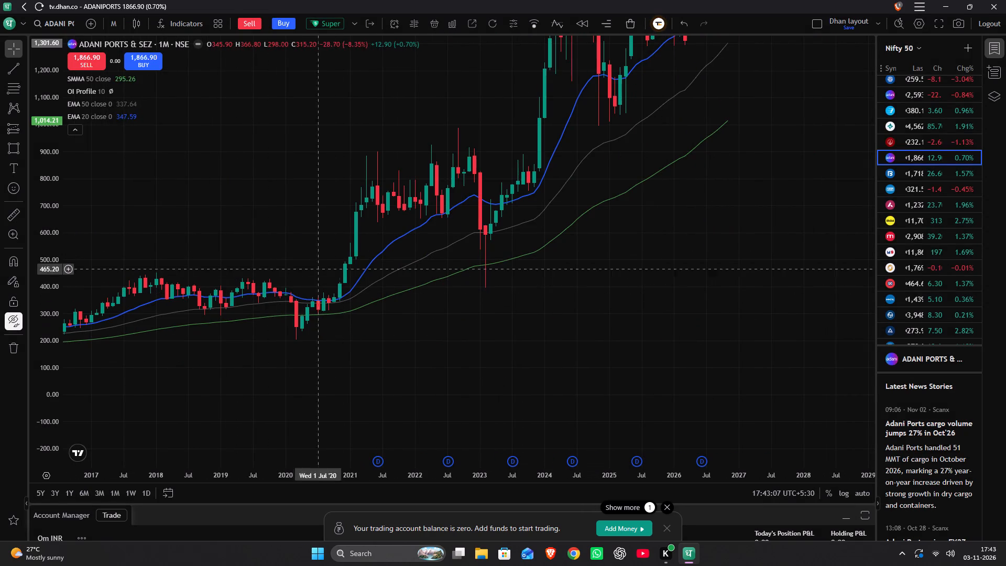
left_click_drag(455, 234, 460, 417)
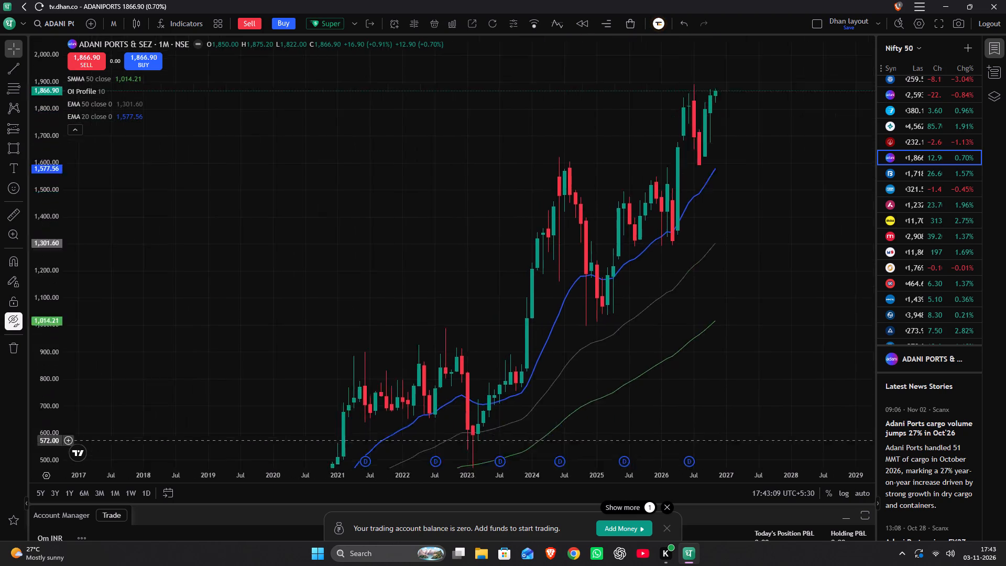
left_click_drag(460, 417, 607, 199)
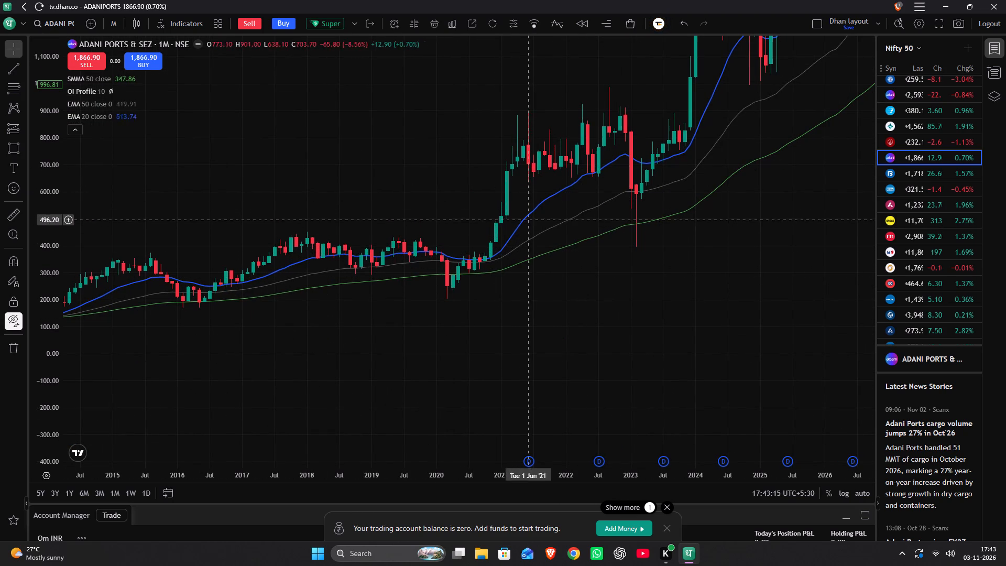
left_click_drag(554, 216, 207, 366)
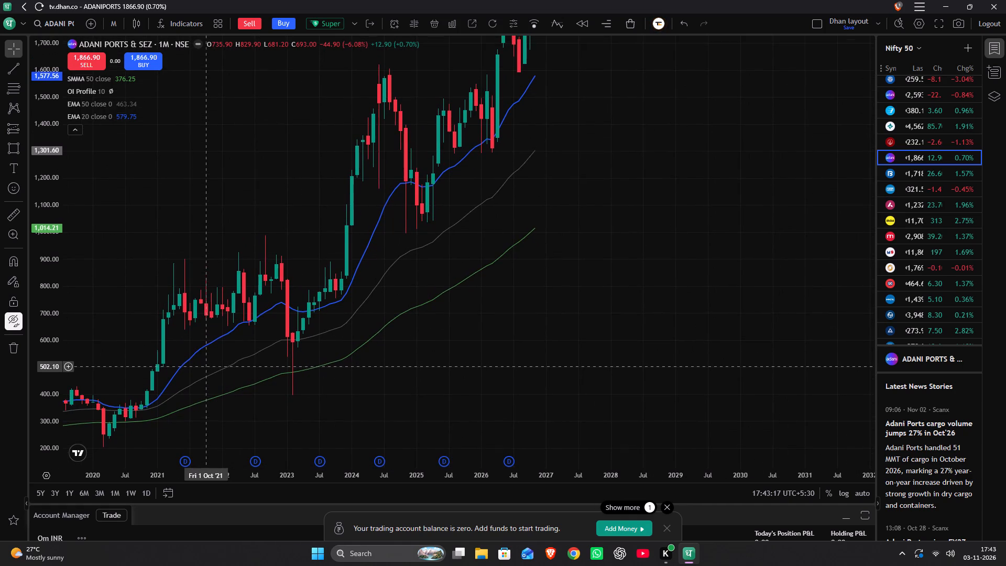
left_click_drag(207, 366, 83, 524)
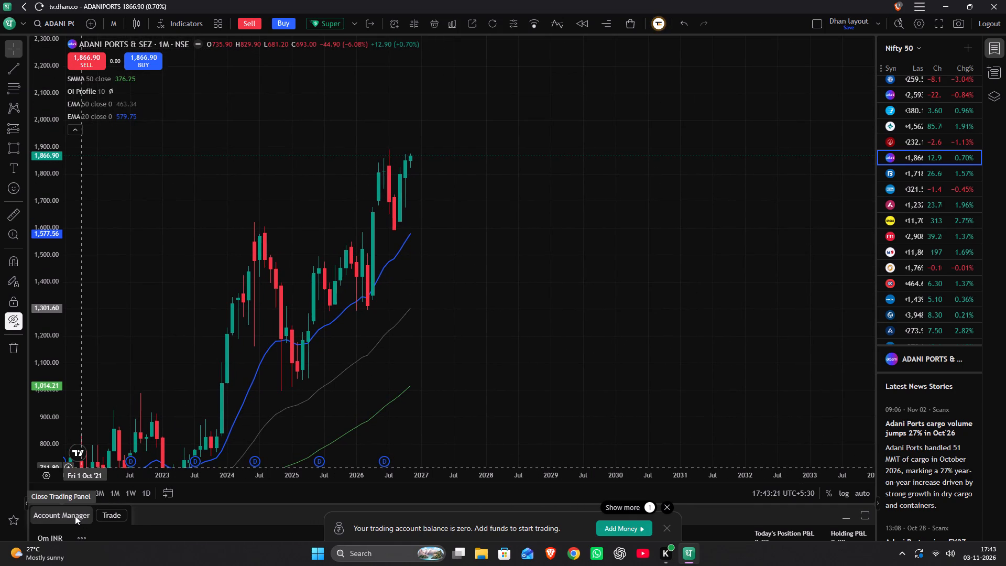
Set the Adani Ports chart interval to 1 day.
type("`1")
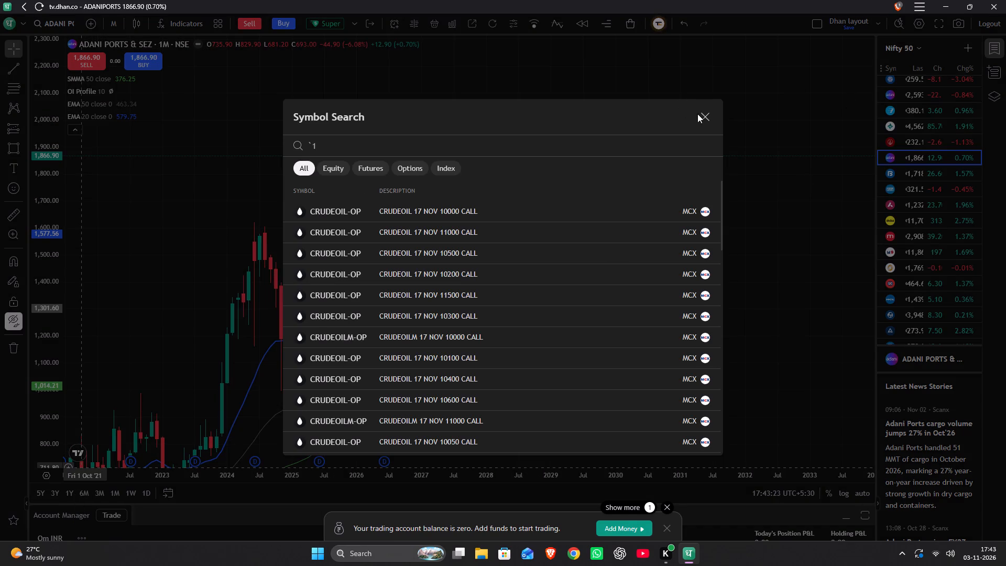
left_click(703, 114)
key("1")
key("w")
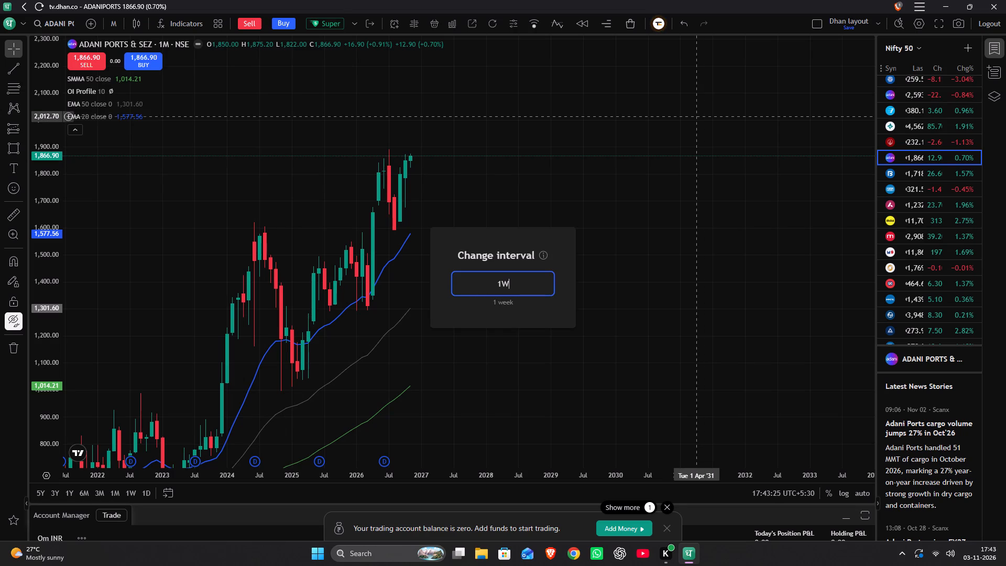
key("BackSpace")
key("d")
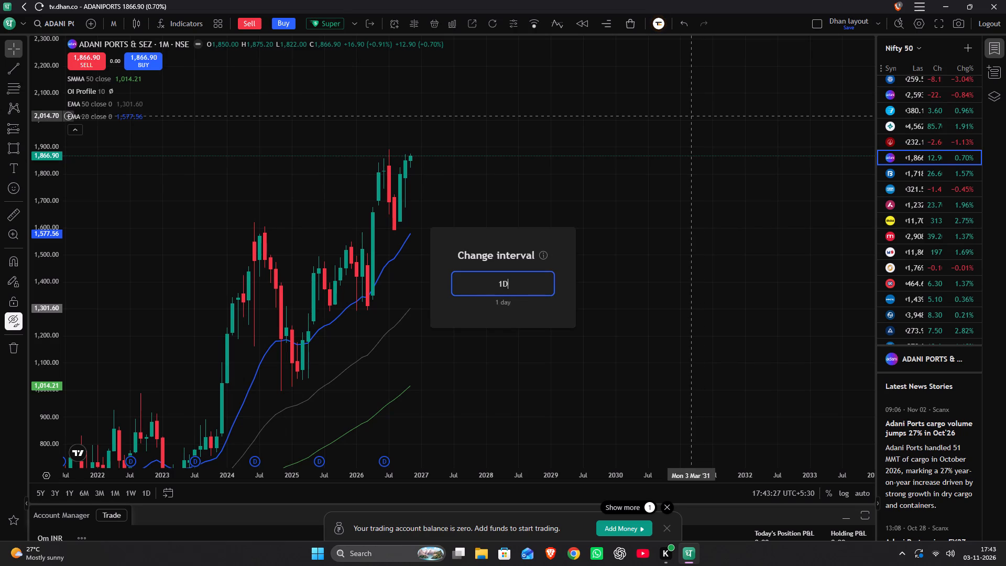
key("Return")
Show the hidden drawings again on the daily Adani Ports chart.
scroll(296, 236, "down", 6)
left_click(8, 326)
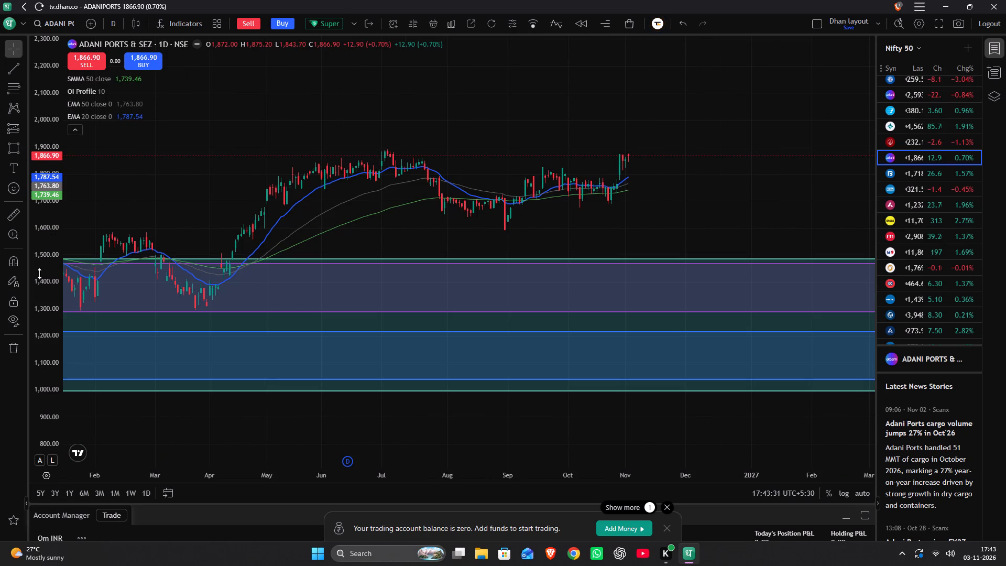
Draw a rectangle on the daily chart from 2 April 2026 to 17 June 2026, spanning about 1,330 to 1,386.
scroll(50, 266, "up", 20)
scroll(50, 266, "up", 18)
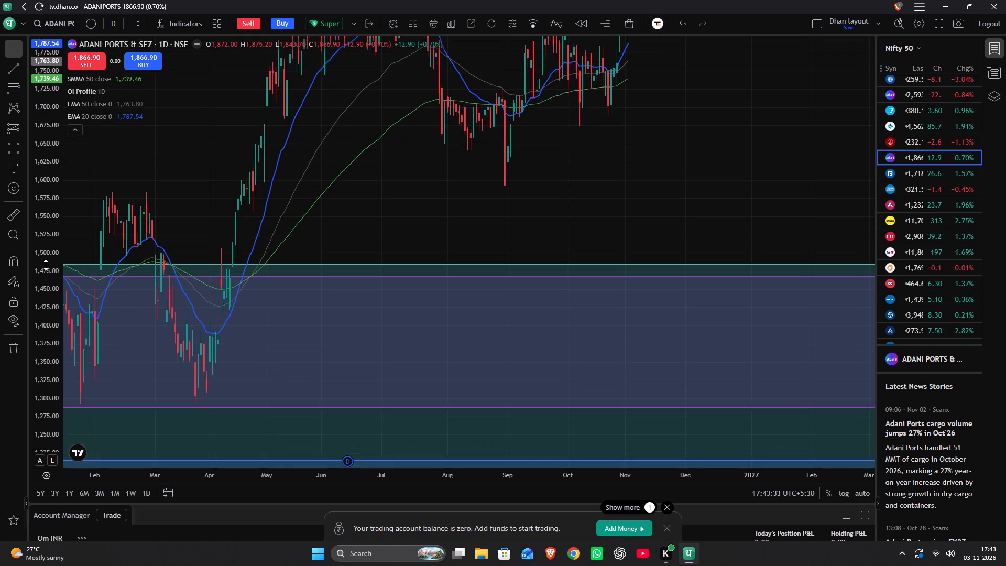
scroll(46, 265, "up", 4)
left_click_drag(378, 193, 669, 176)
scroll(657, 176, "up", 10)
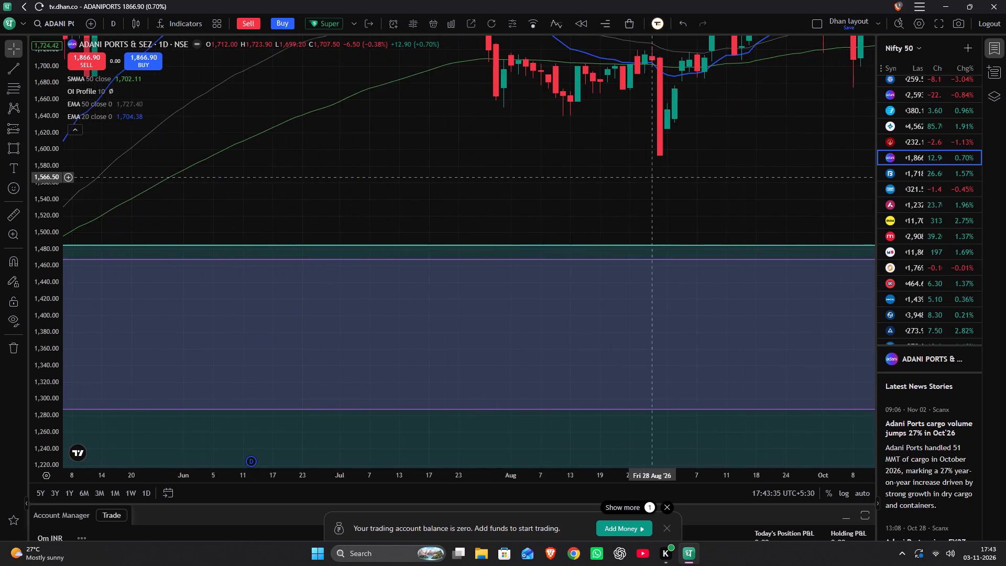
left_click_drag(267, 173, 652, 178)
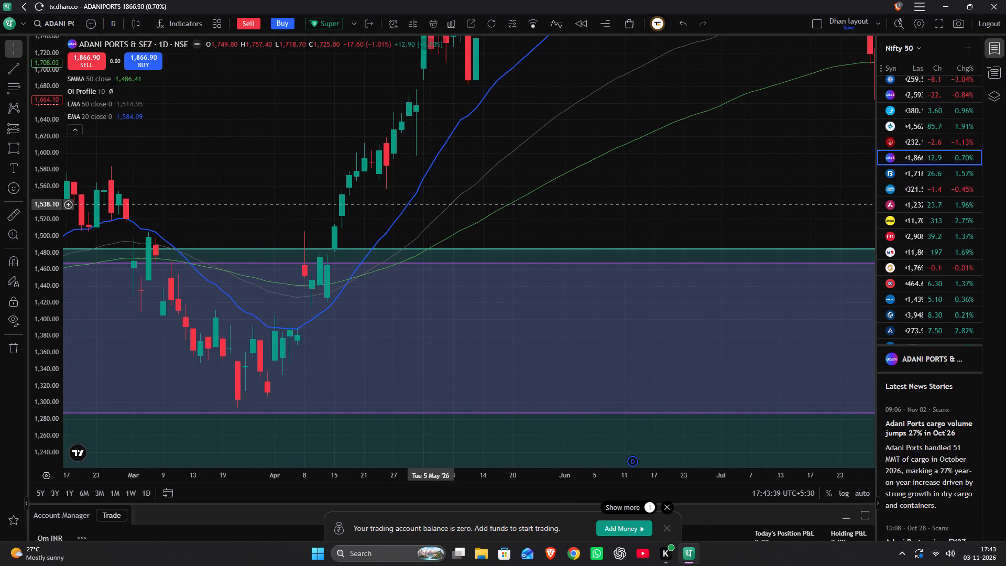
scroll(349, 298, "up", 1)
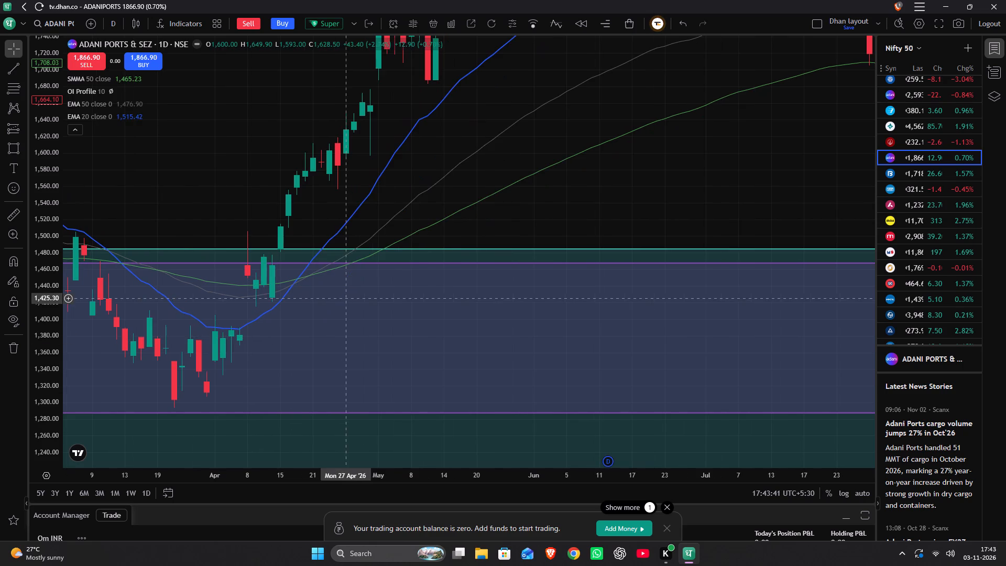
left_click_drag(284, 179, 443, 128)
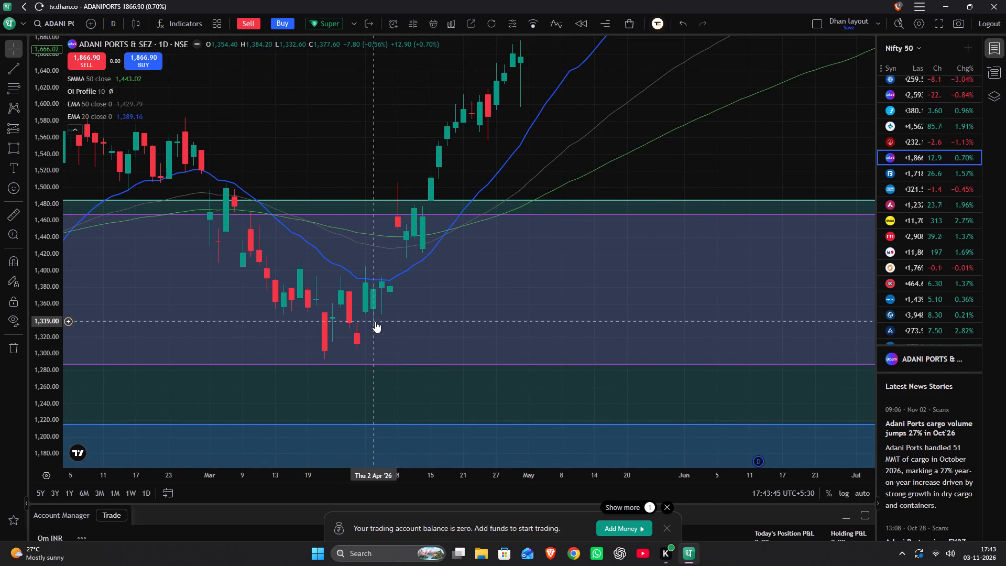
key("alt+shift+r")
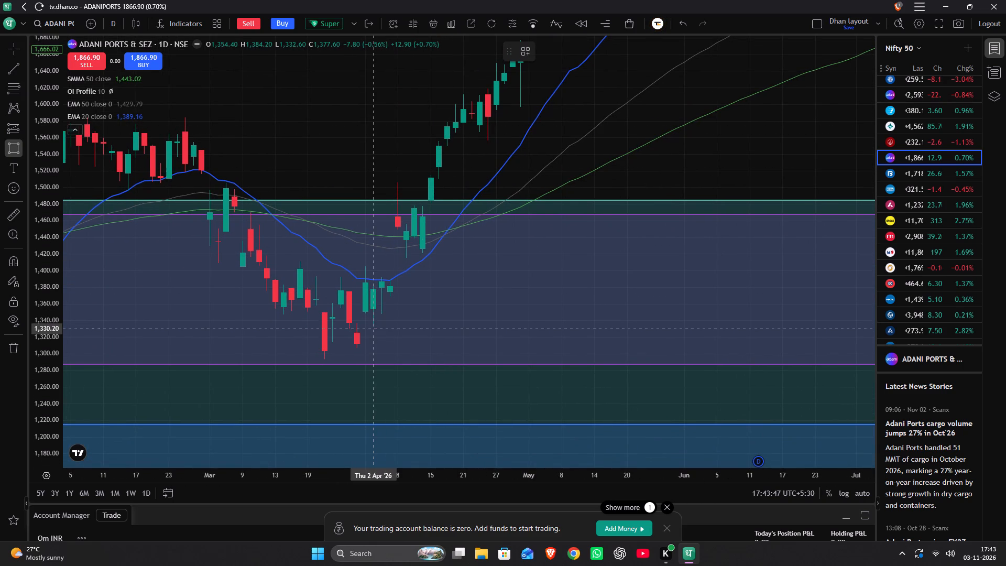
left_click_drag(373, 329, 783, 282)
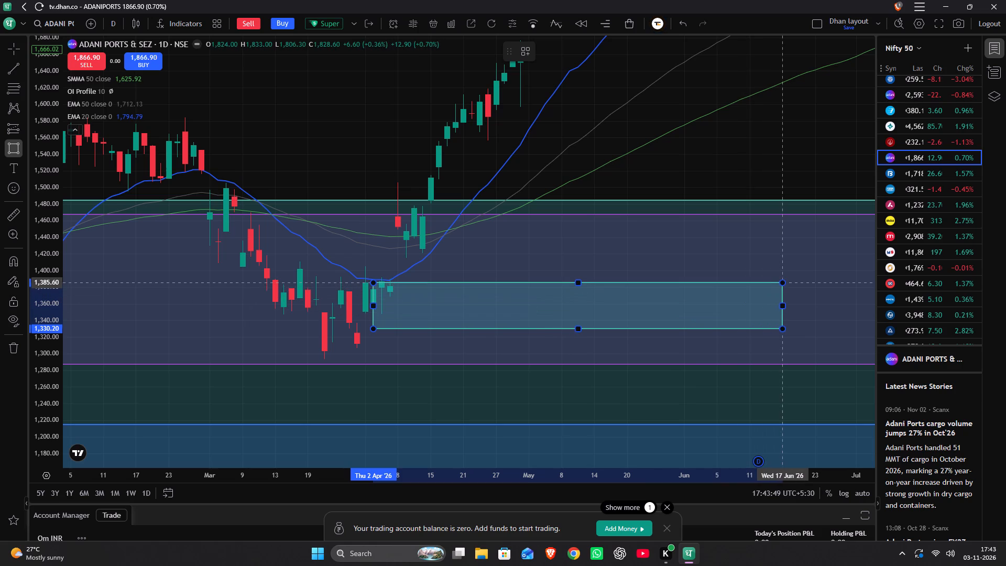
left_click_drag(783, 282, 784, 282)
left_click(784, 282)
Extend the end of the new daily rectangle to 10 March 2027.
left_click_drag(779, 240, 750, 251)
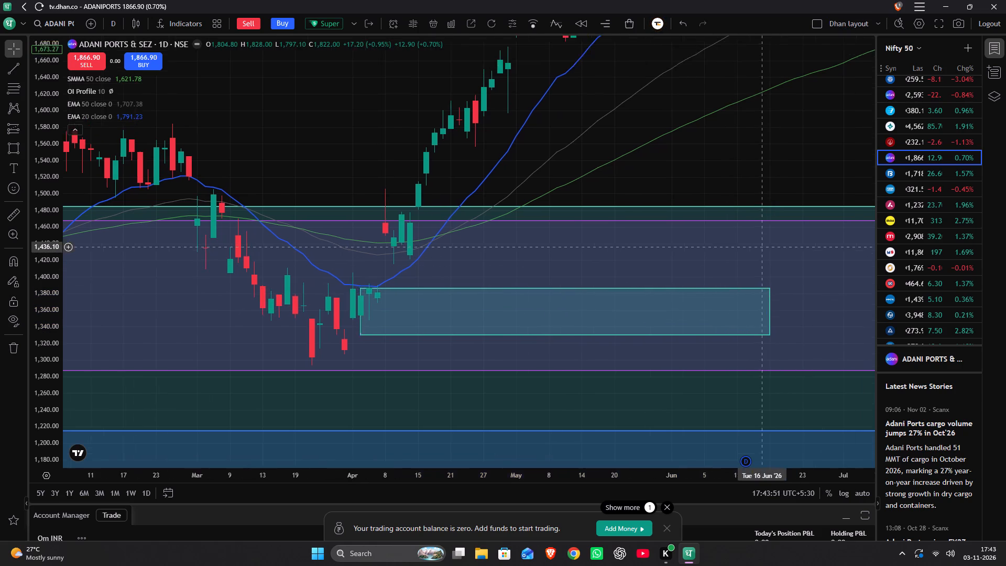
left_click_drag(750, 251, 406, 261)
left_click_drag(413, 323, 418, 325)
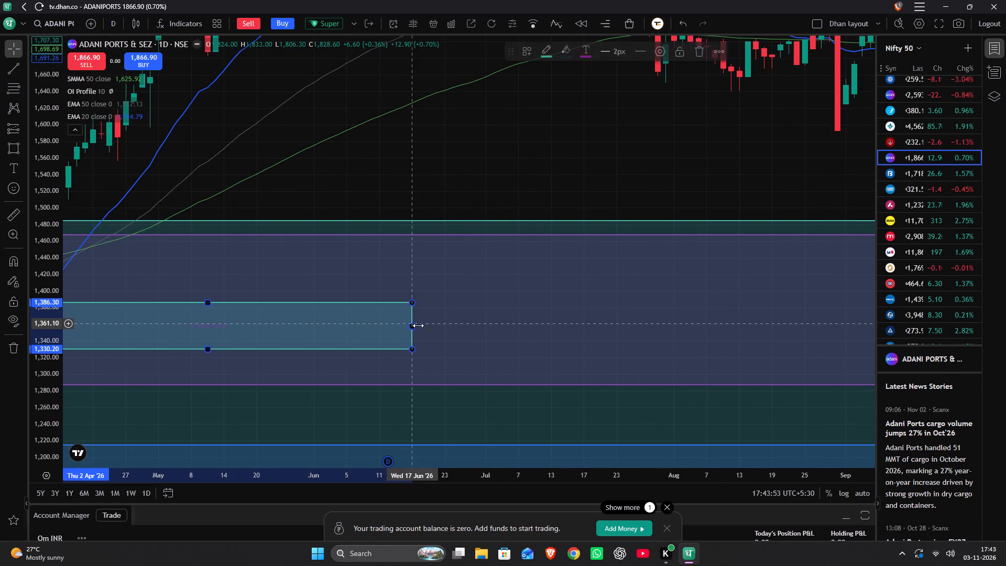
left_click_drag(418, 325, 815, 347)
scroll(810, 330, "down", 12)
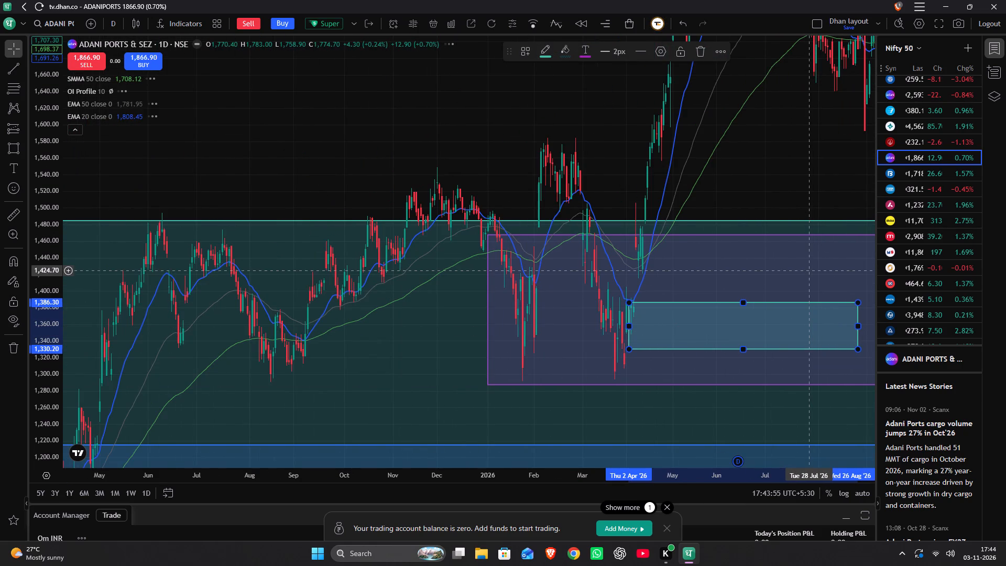
left_click_drag(806, 270, 435, 317)
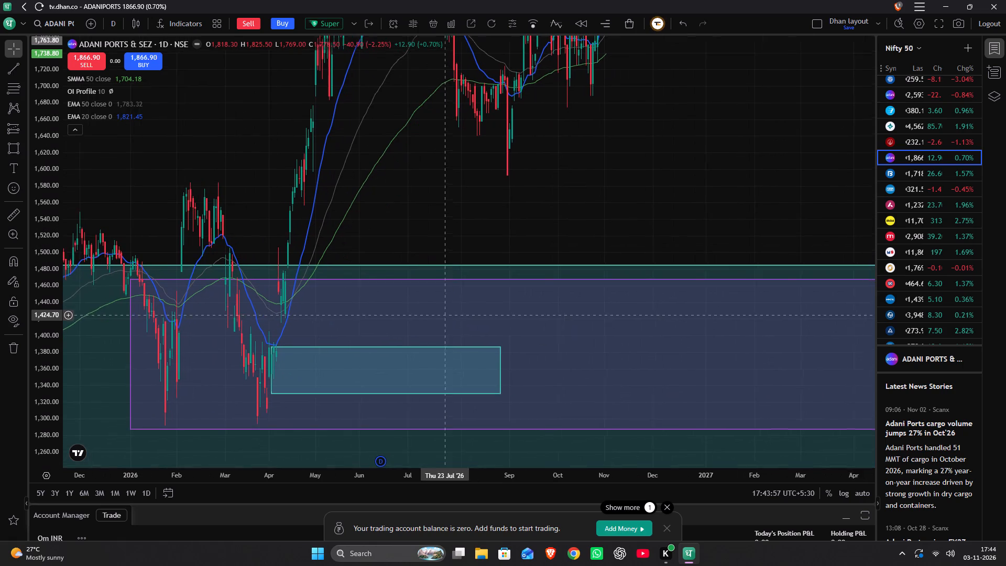
left_click_drag(435, 317, 417, 324)
left_click_drag(472, 379, 776, 376)
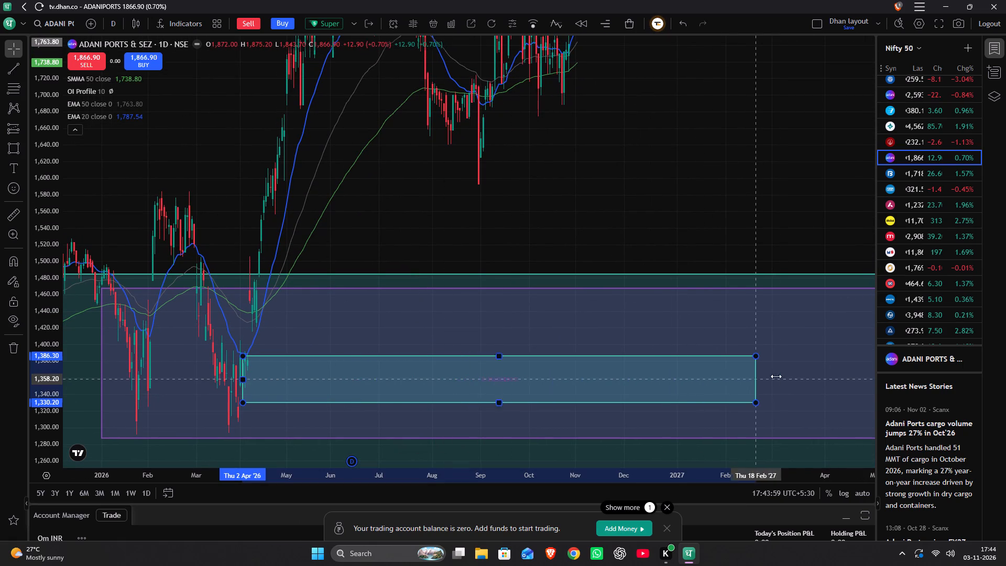
left_click_drag(776, 376, 789, 374)
Apply the DEMAND ZONE template to the daily rectangle starting on 2 April 2026.
double_click(668, 362)
left_click(450, 362)
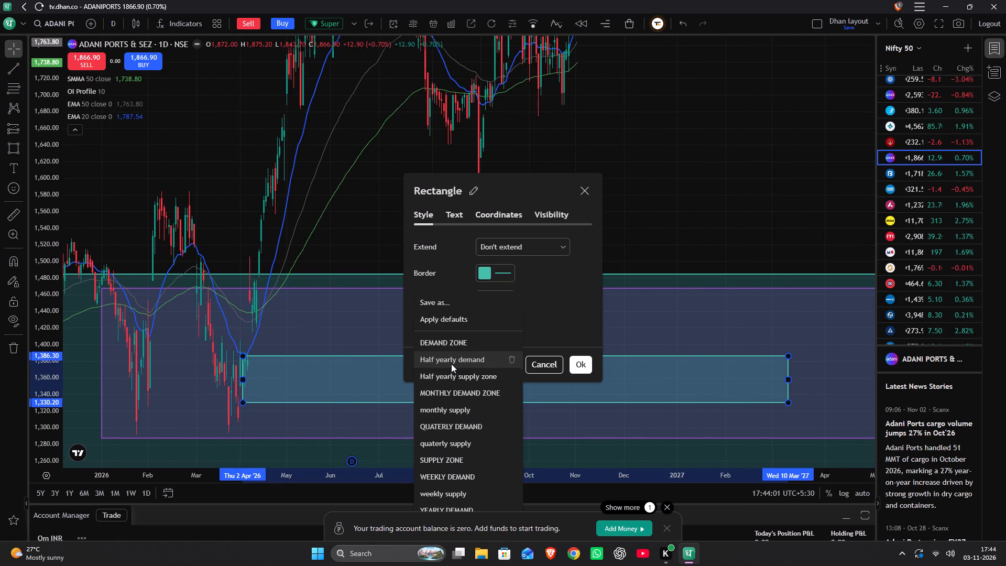
left_click(454, 341)
left_click(577, 367)
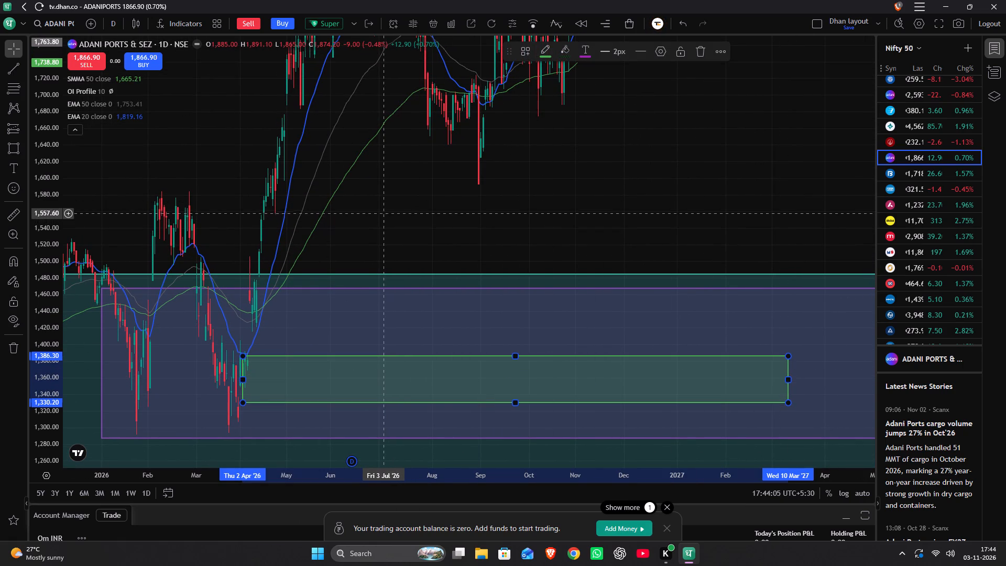
Draw a rectangle on the daily chart from 6 July 2026 to 24 November 2026, spanning about 1,860 to 1,892.
left_click_drag(384, 212, 347, 396)
scroll(373, 321, "up", 5)
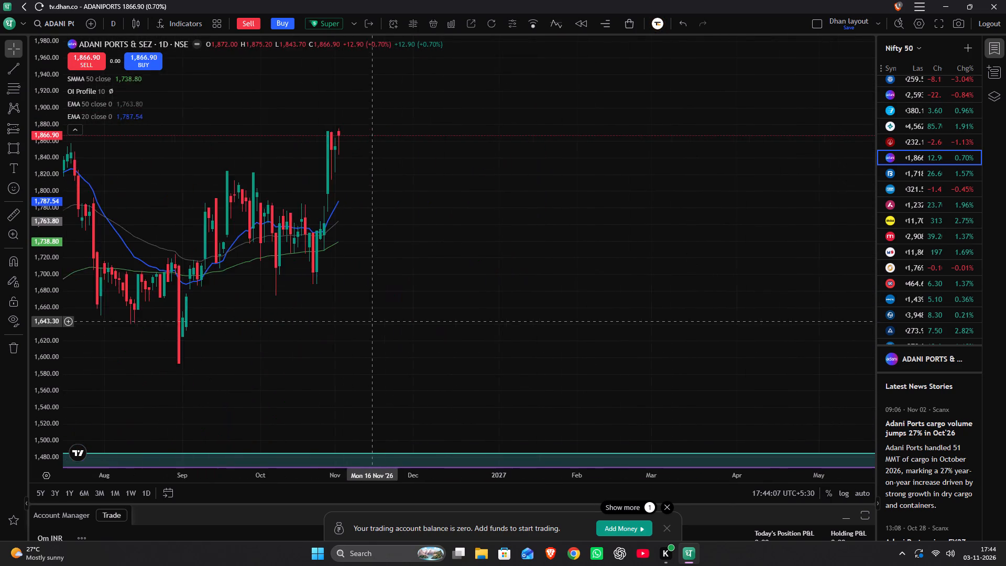
left_click_drag(195, 281, 540, 335)
scroll(539, 332, "up", 5)
left_click_drag(291, 365, 420, 365)
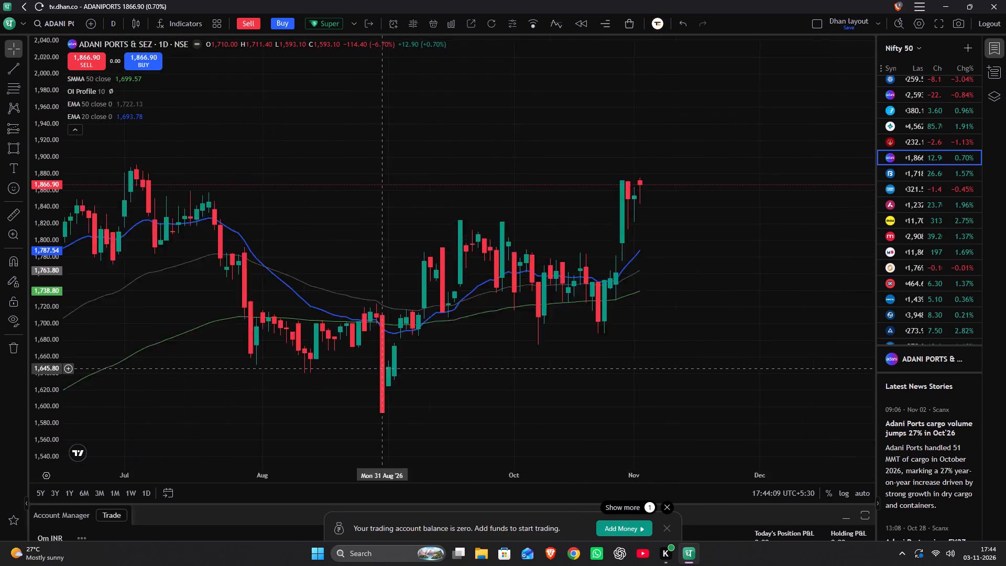
left_click_drag(420, 365, 641, 361)
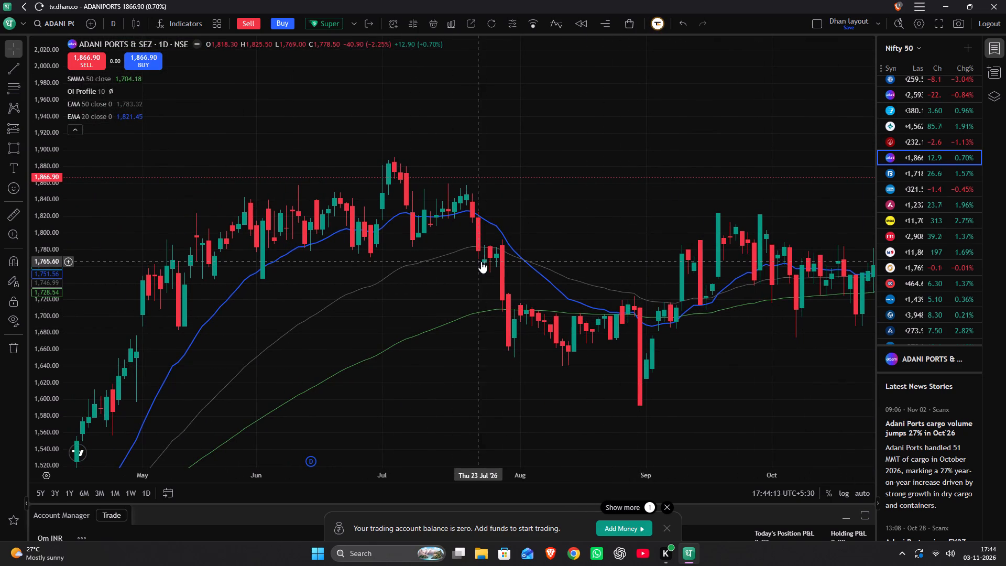
left_click_drag(475, 199, 293, 241)
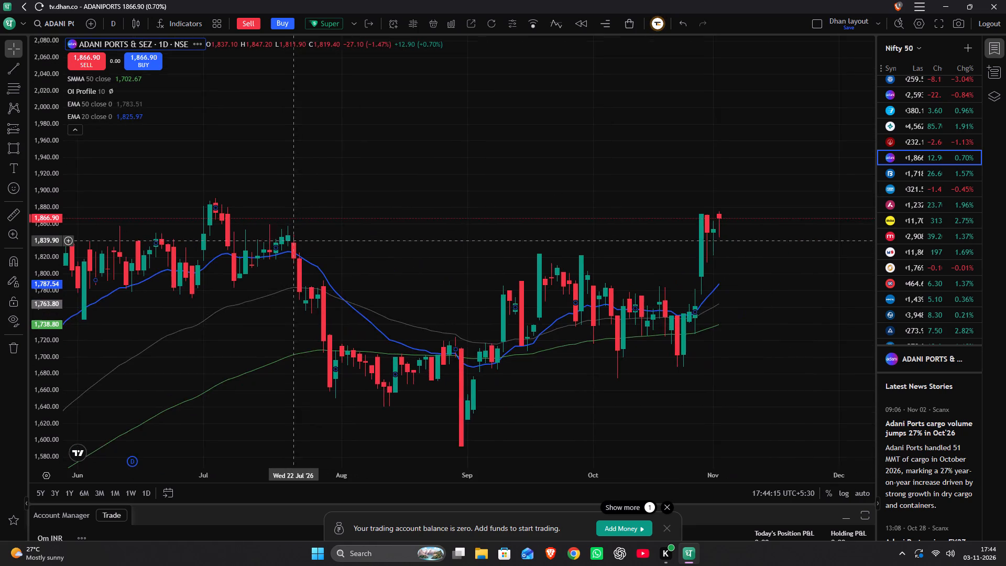
left_click_drag(293, 241, 342, 222)
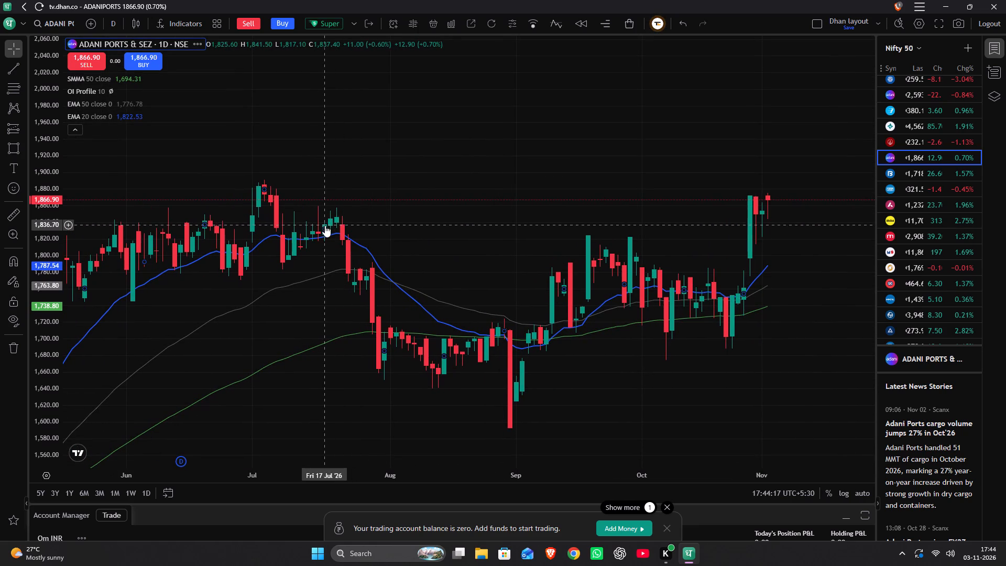
key("alt+shift+r")
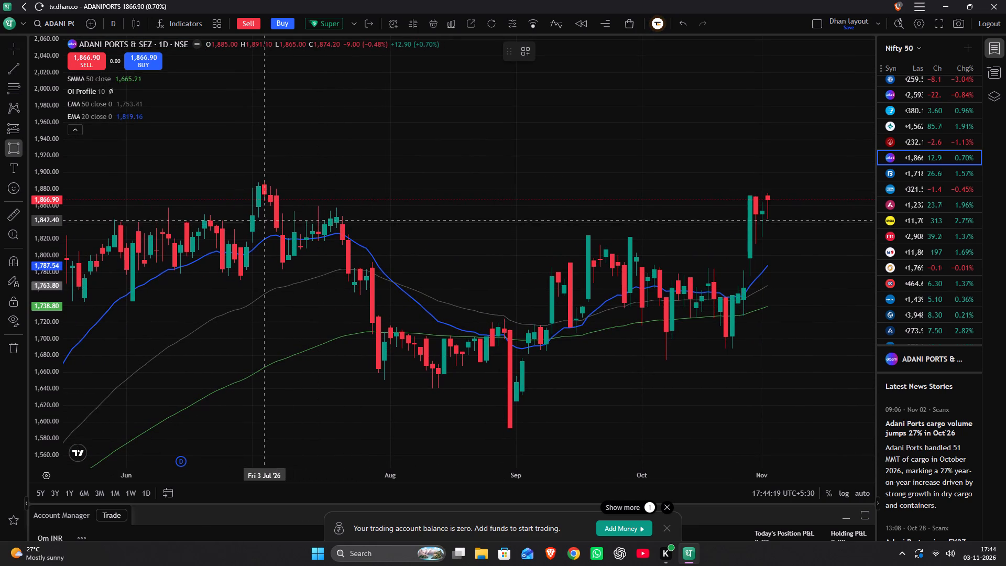
left_click_drag(271, 205, 857, 190)
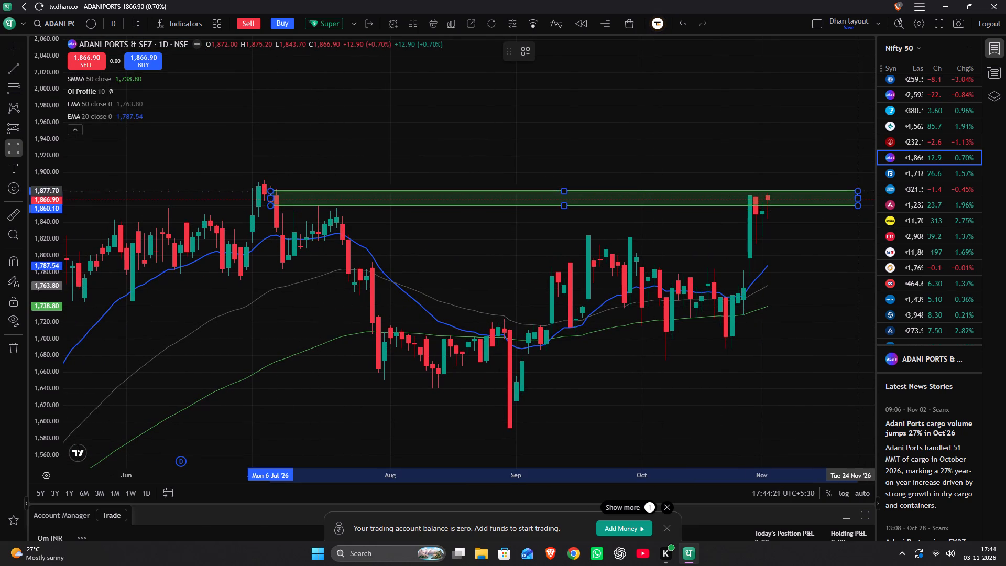
left_click_drag(857, 190, 859, 179)
left_click(859, 179)
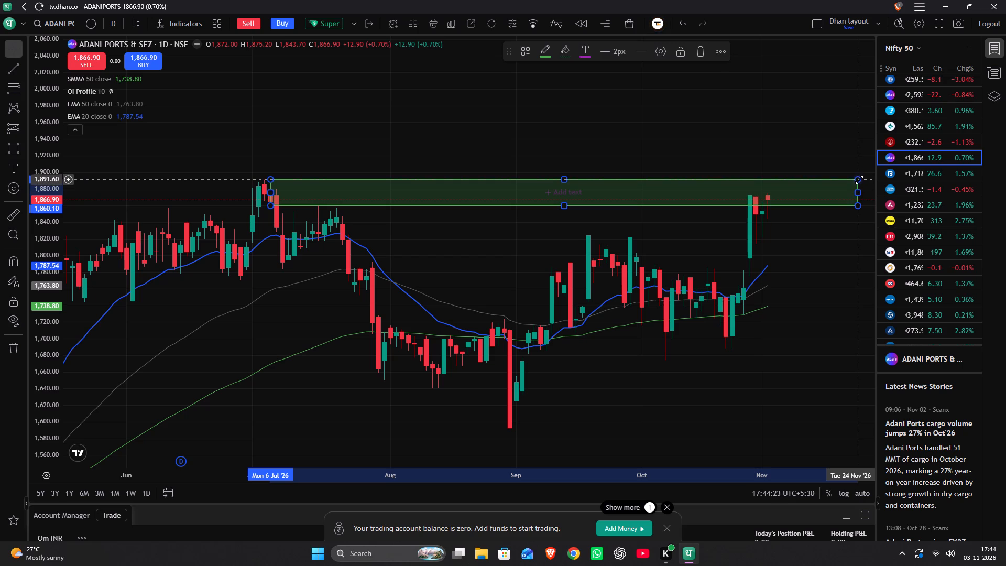
Apply the SUPPLY ZONE template to the daily rectangle starting on 6 July 2026.
double_click(829, 192)
left_click(431, 356)
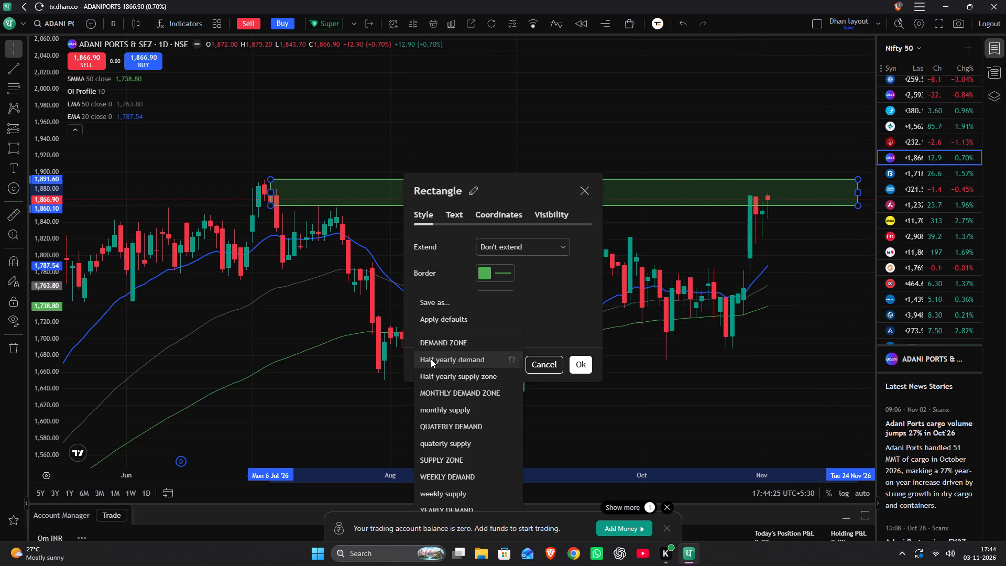
left_click(456, 460)
left_click(578, 368)
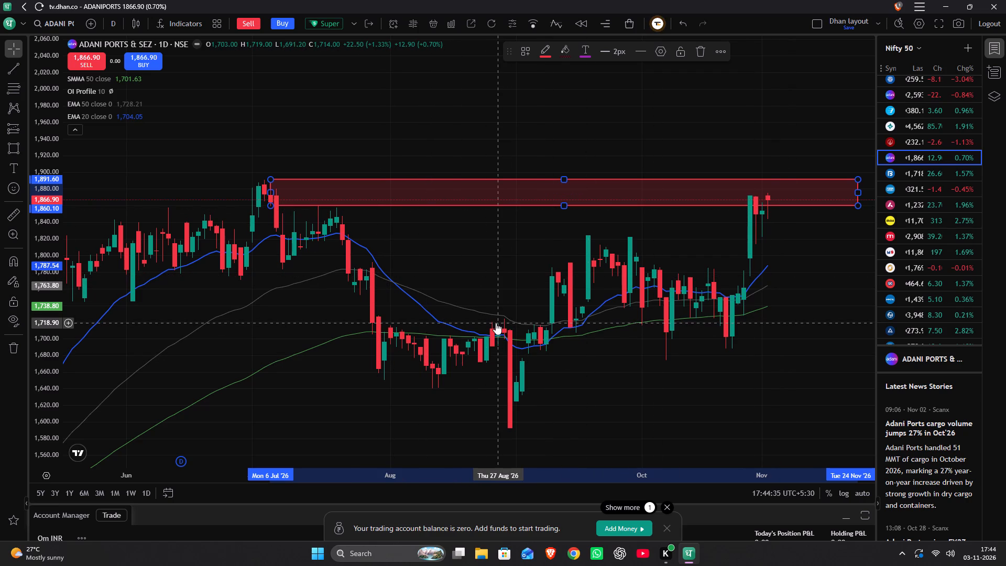
Draw a second supply rectangle from 27 July 2026 to 18 November 2026, spanning about 1,752 to 1,792.
key("alt+shift+r")
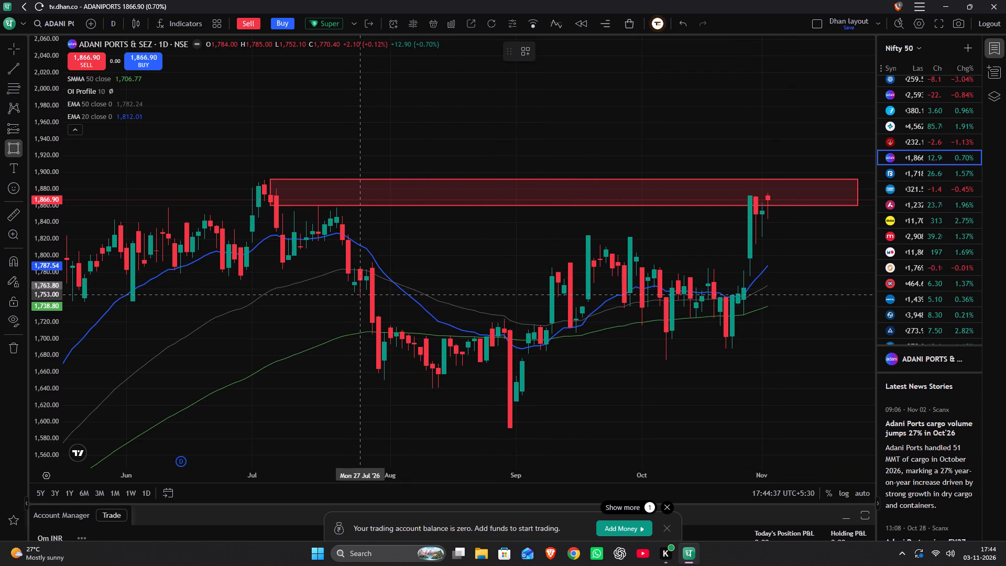
left_click_drag(360, 296, 836, 262)
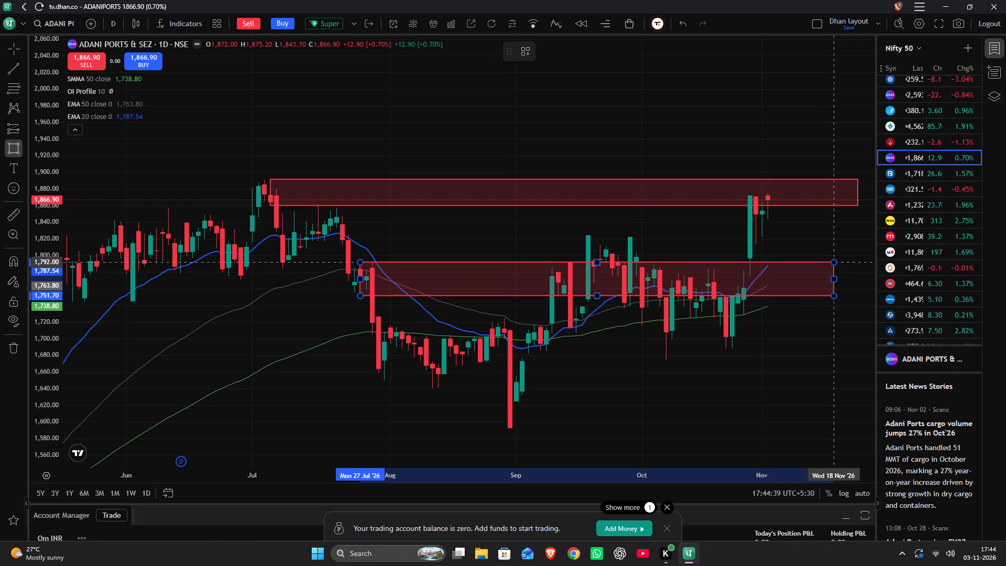
left_click_drag(836, 262, 836, 262)
left_click(836, 262)
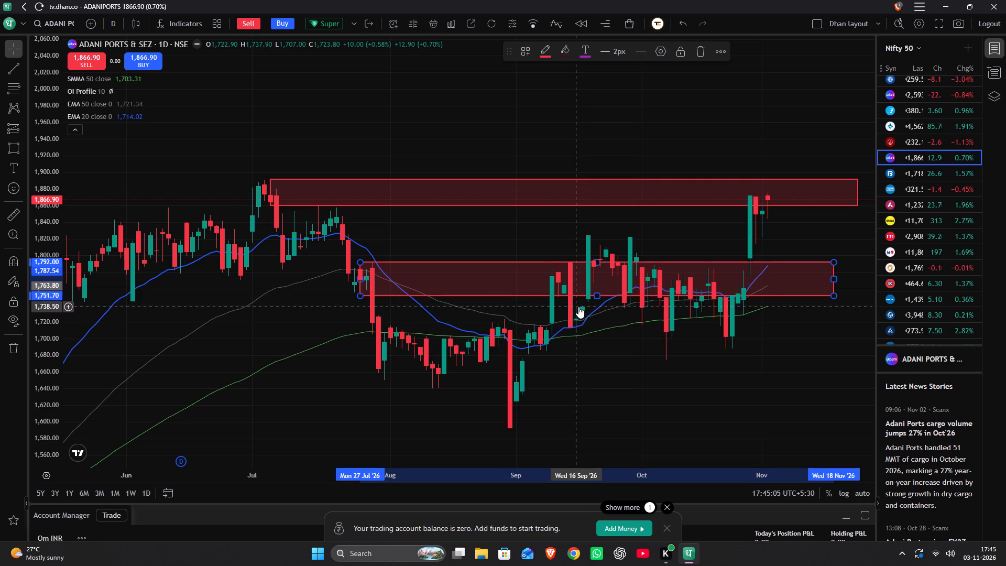
Draw a rectangle from 16 September 2026 to 11 November 2026, spanning about 1,709 to 1,738.
key("alt+shift+r")
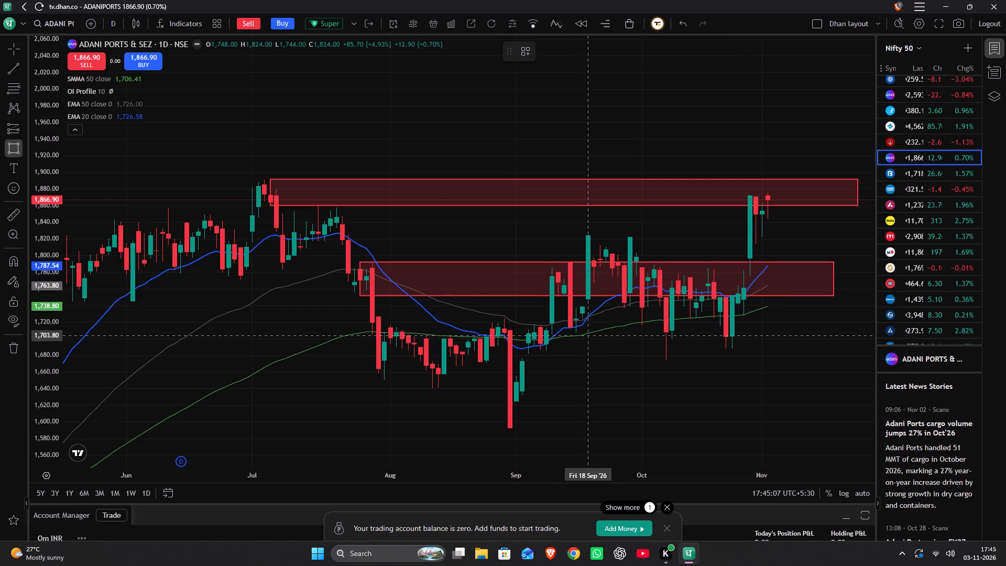
left_click_drag(576, 331, 796, 308)
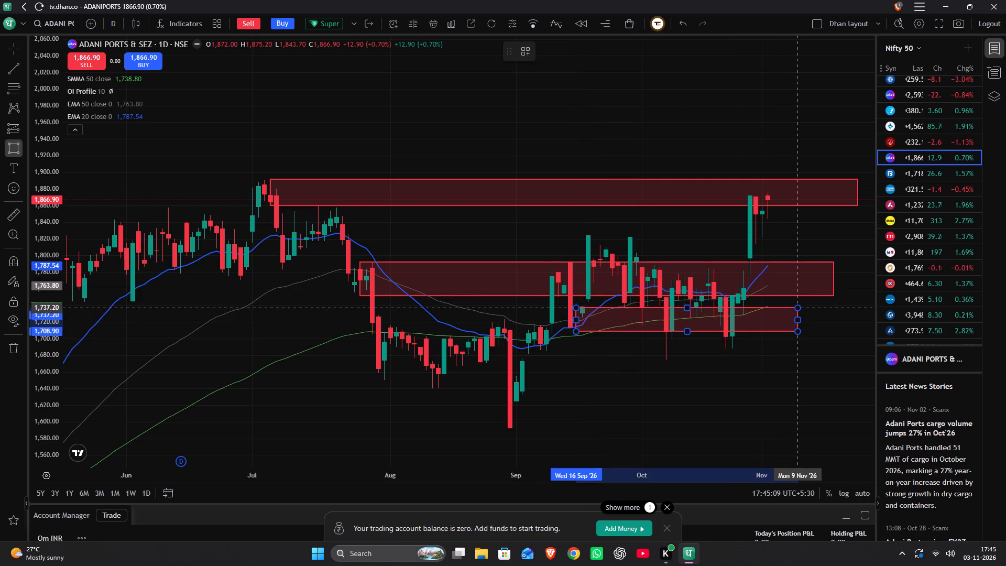
left_click_drag(796, 308, 802, 307)
left_click(802, 307)
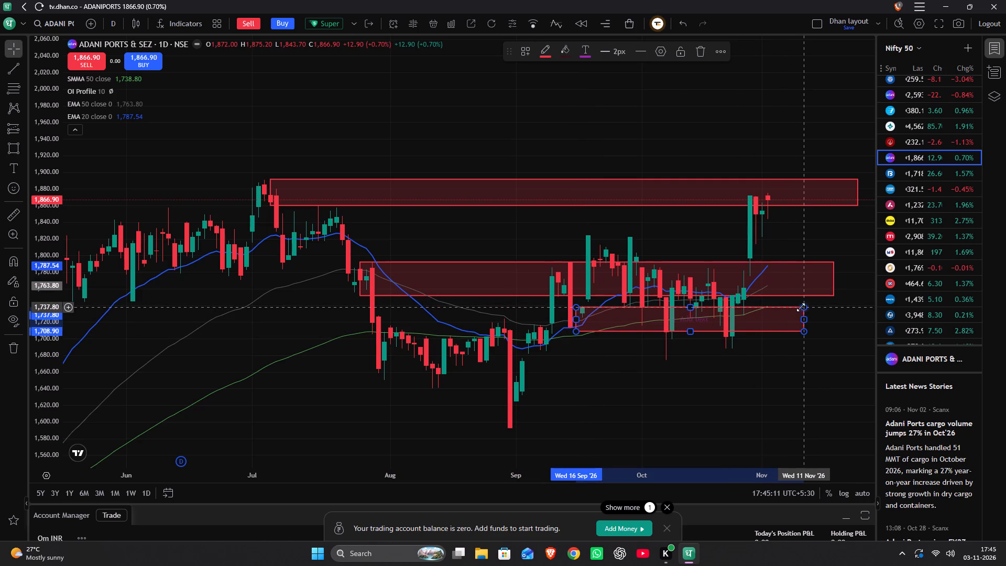
Apply the DEMAND ZONE template to the rectangle starting on 16 September 2026.
left_click(782, 316)
double_click(781, 316)
double_click(779, 316)
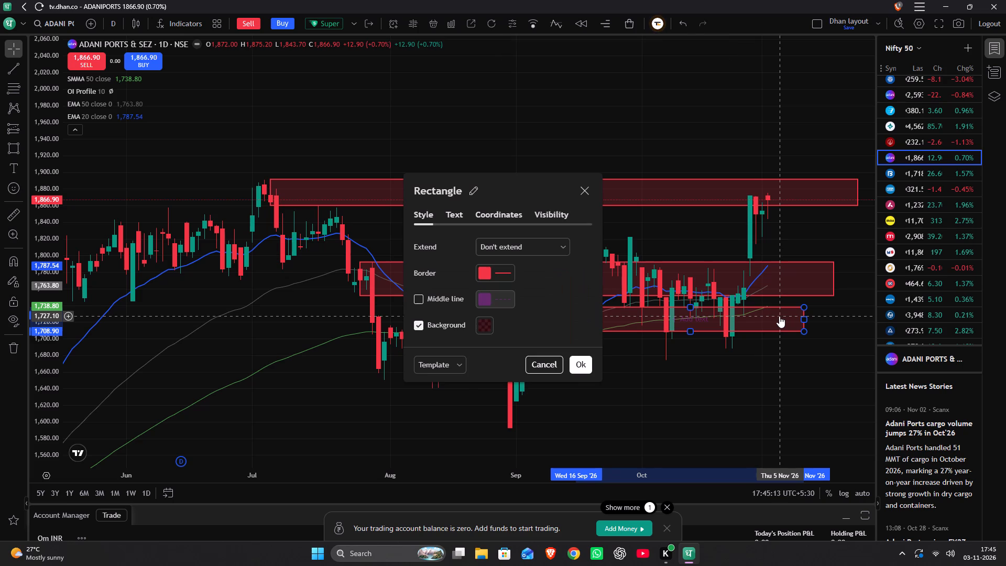
left_click(432, 359)
left_click(442, 340)
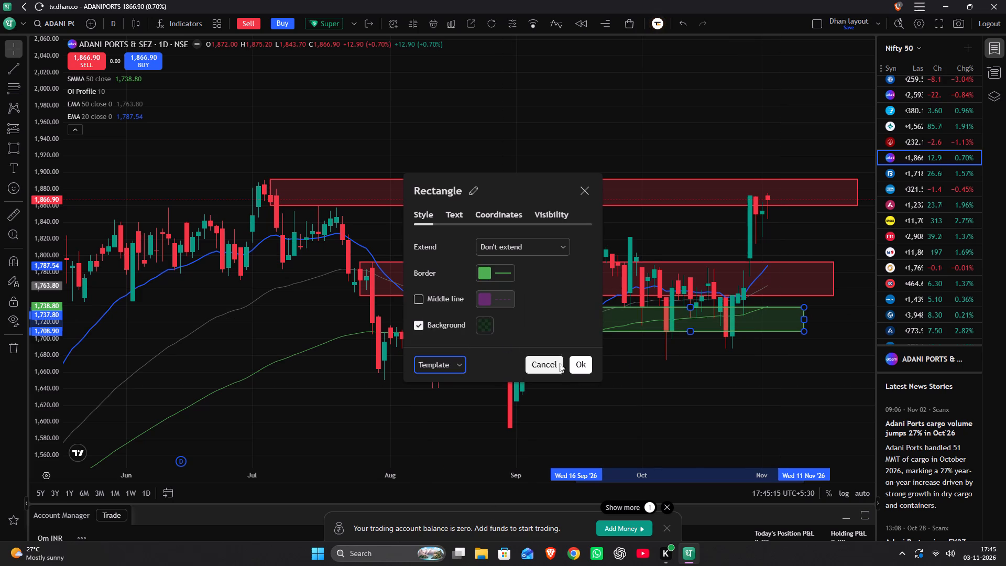
left_click(586, 363)
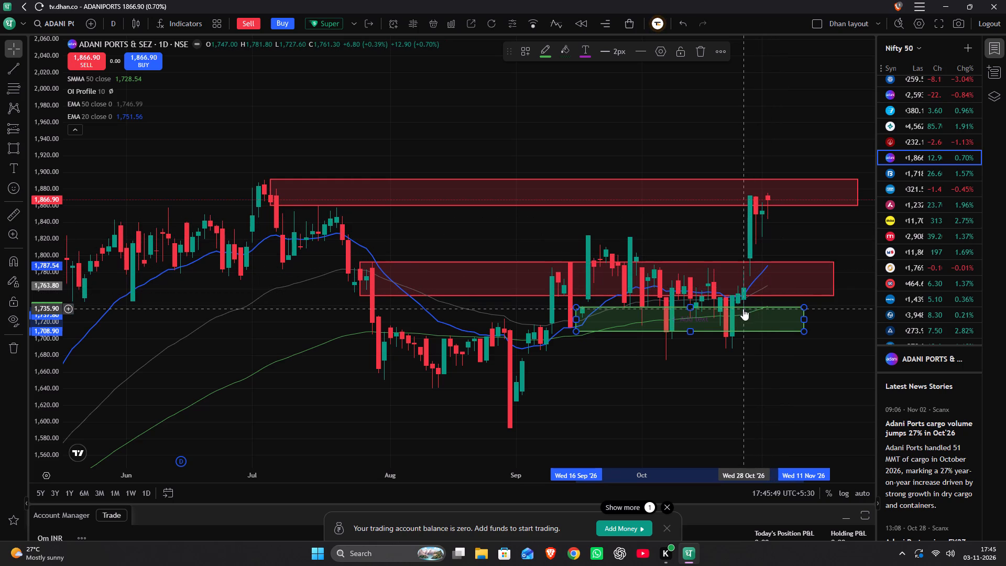
Draw a demand rectangle from 1 September 2026 to mid-December 2026, spanning about 1,624 to 1,647, and deselect it.
left_click_drag(699, 386, 689, 387)
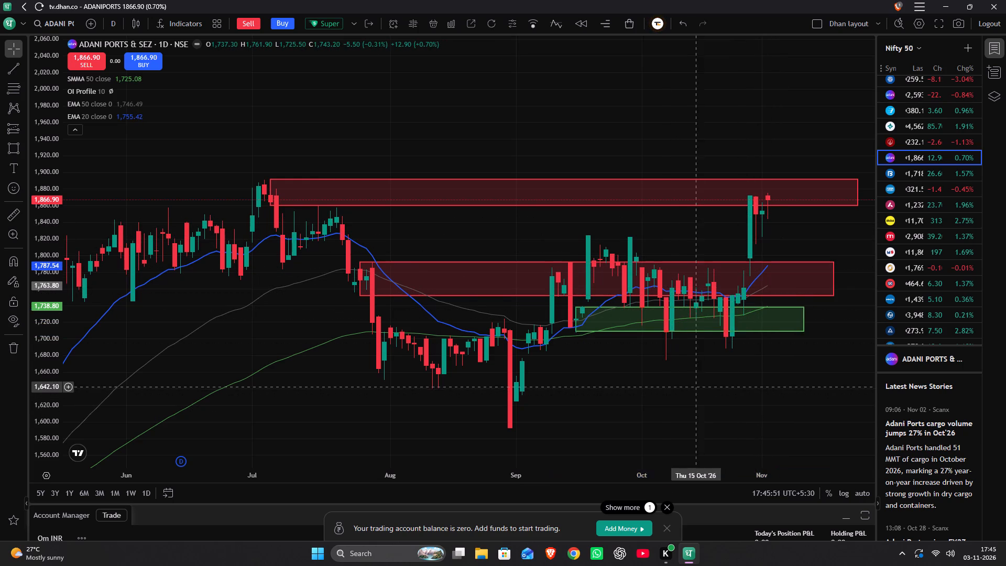
left_click_drag(689, 387, 624, 399)
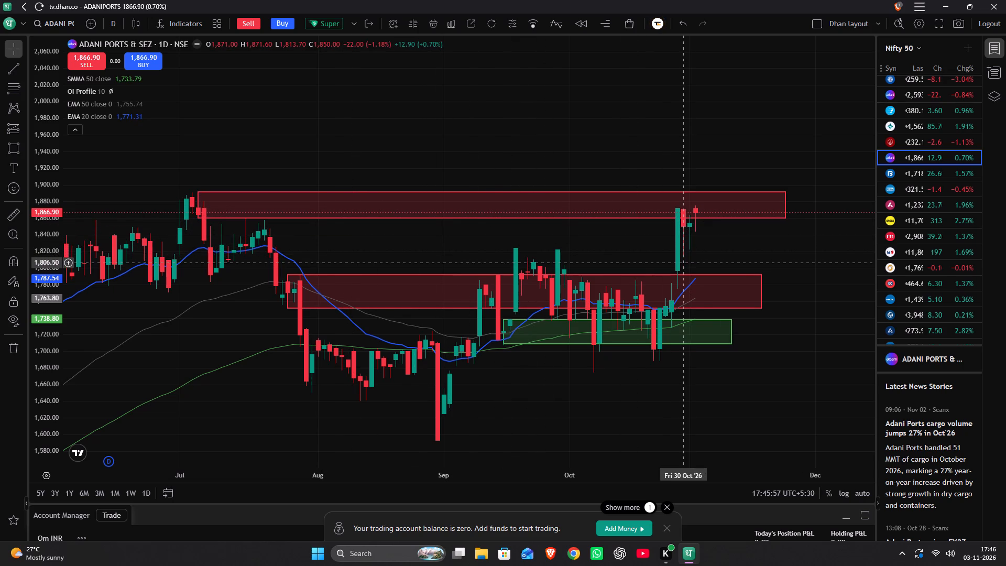
left_click_drag(649, 251, 589, 248)
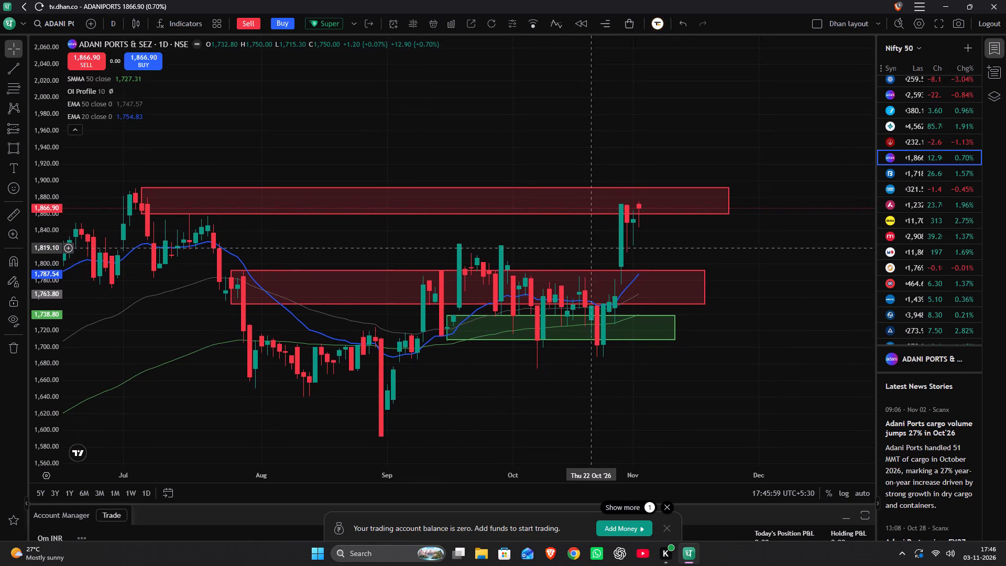
left_click_drag(589, 248, 592, 205)
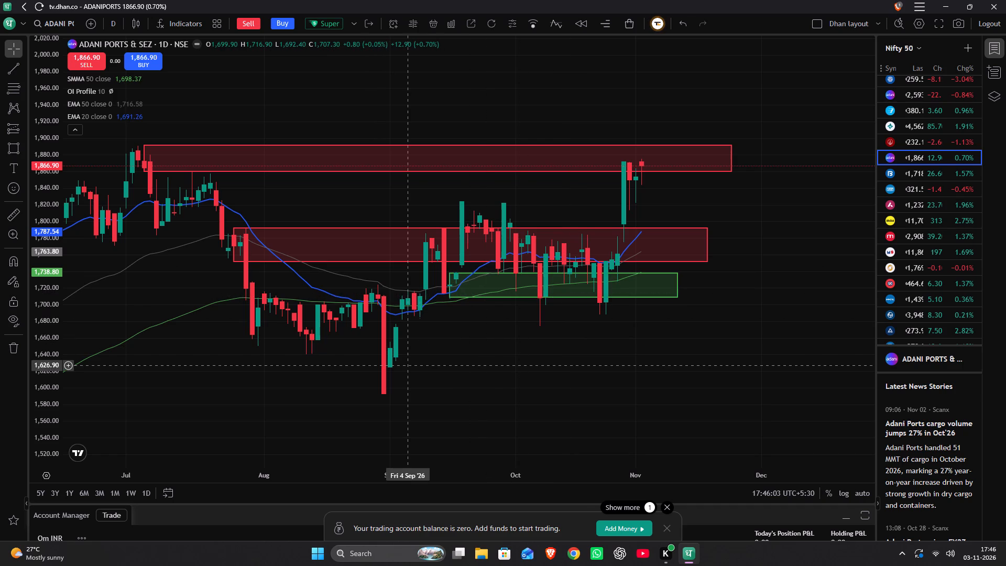
key("alt+shift+r")
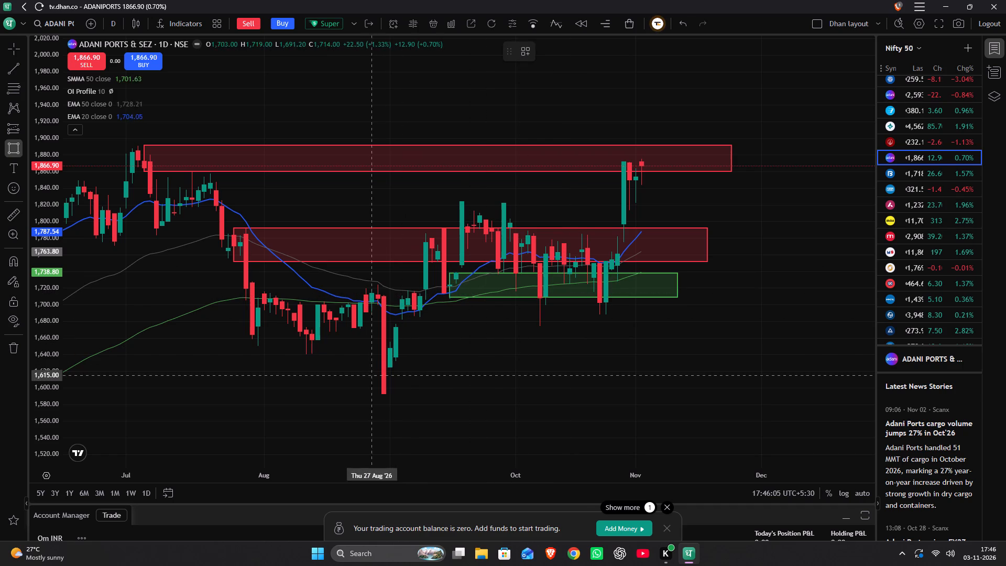
left_click_drag(392, 368, 824, 345)
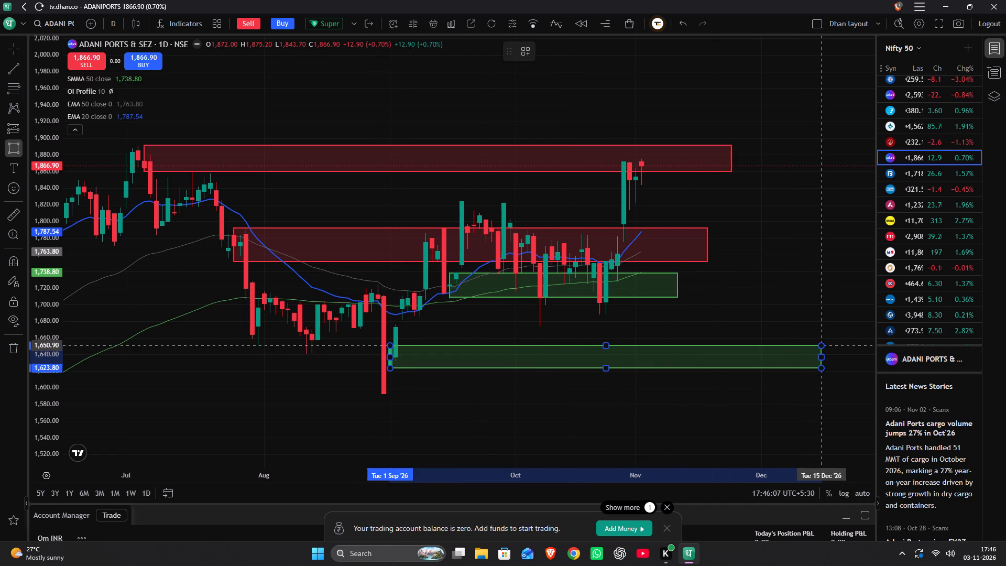
left_click_drag(824, 345, 829, 341)
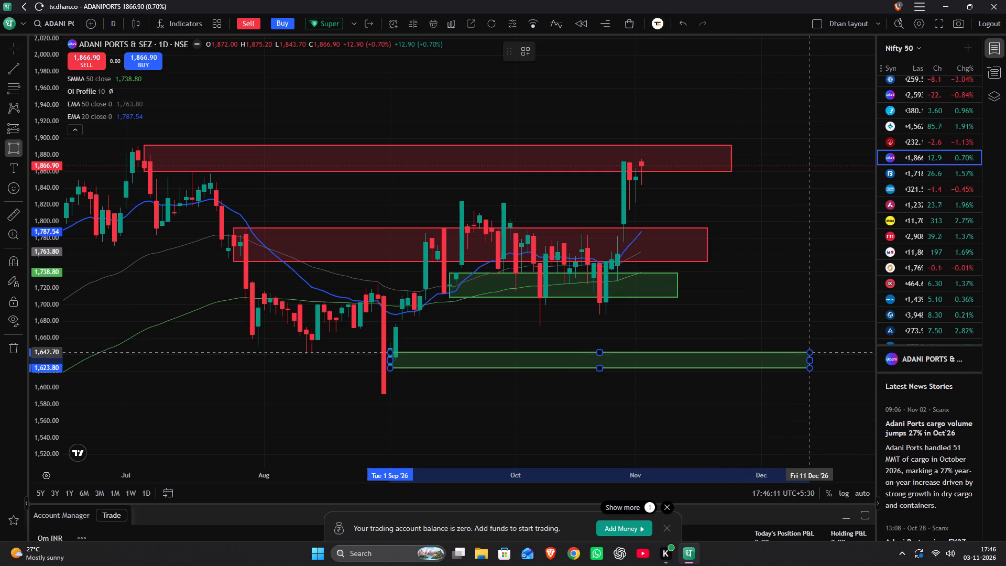
left_click(818, 349)
left_click(801, 306)
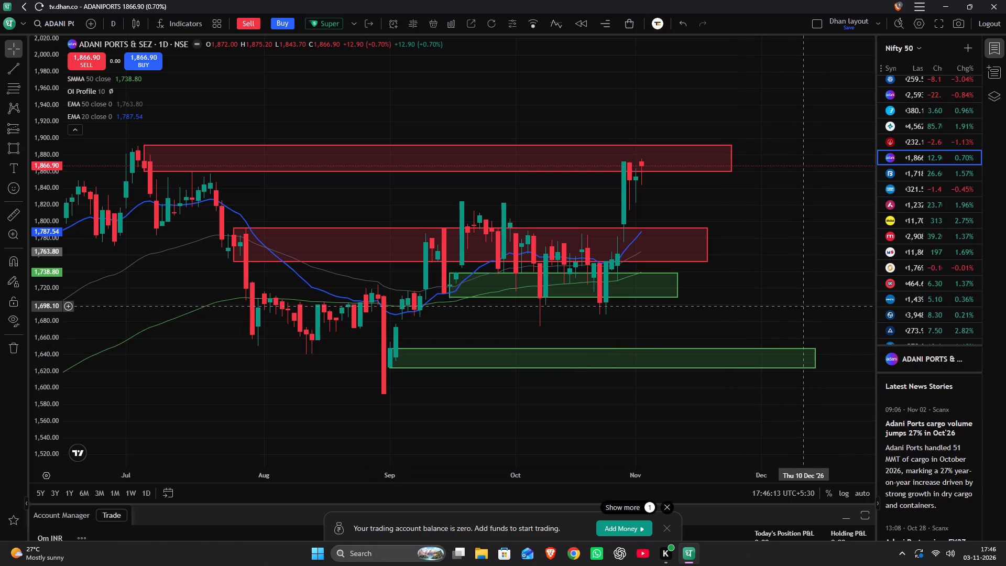
Draw a trend line on the daily chart from about 1,565 on 25 February 2026 down to about 1,330 on 25 March 2026.
scroll(796, 308, "down", 3)
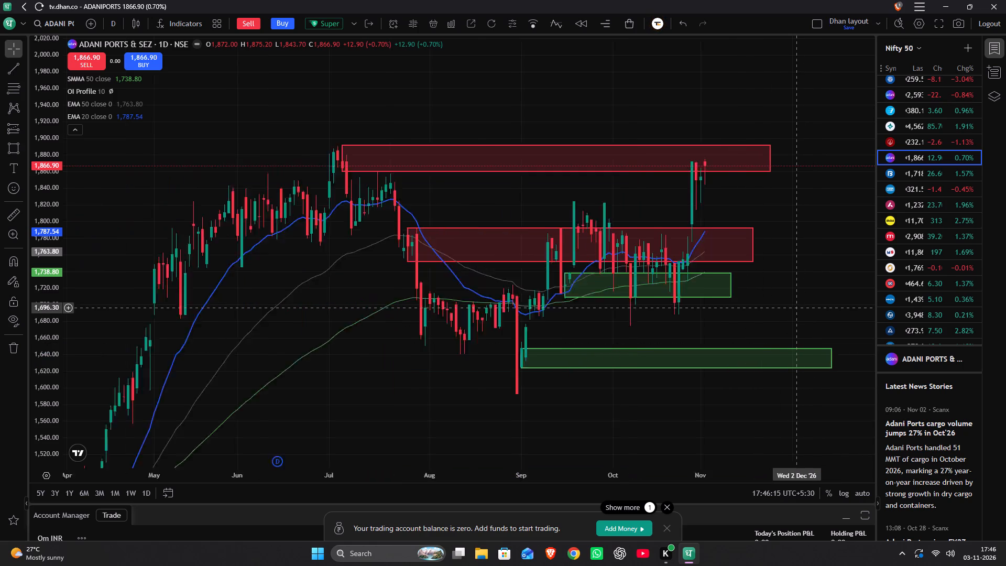
scroll(796, 308, "down", 3)
left_click_drag(468, 332, 500, 189)
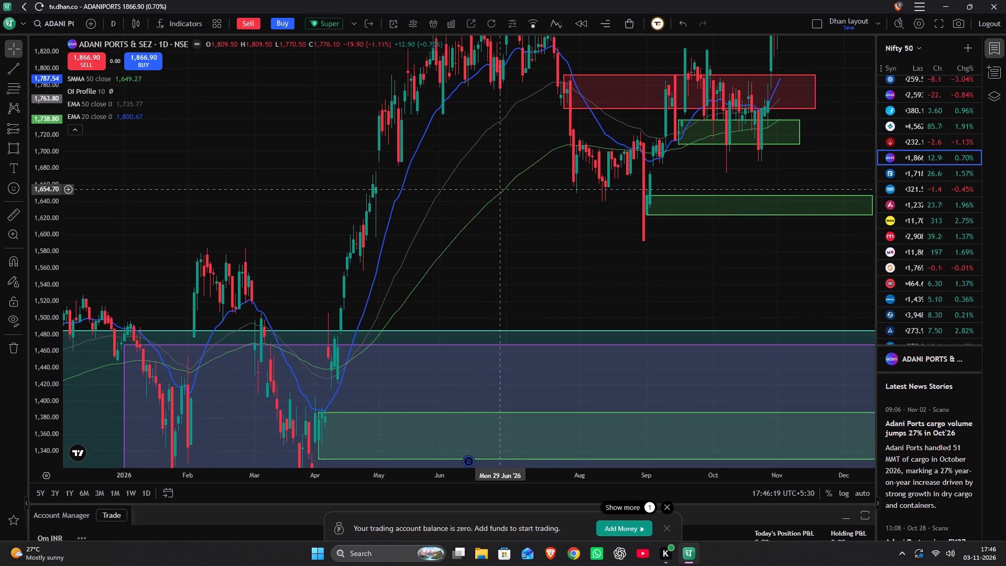
left_click_drag(500, 189, 476, 278)
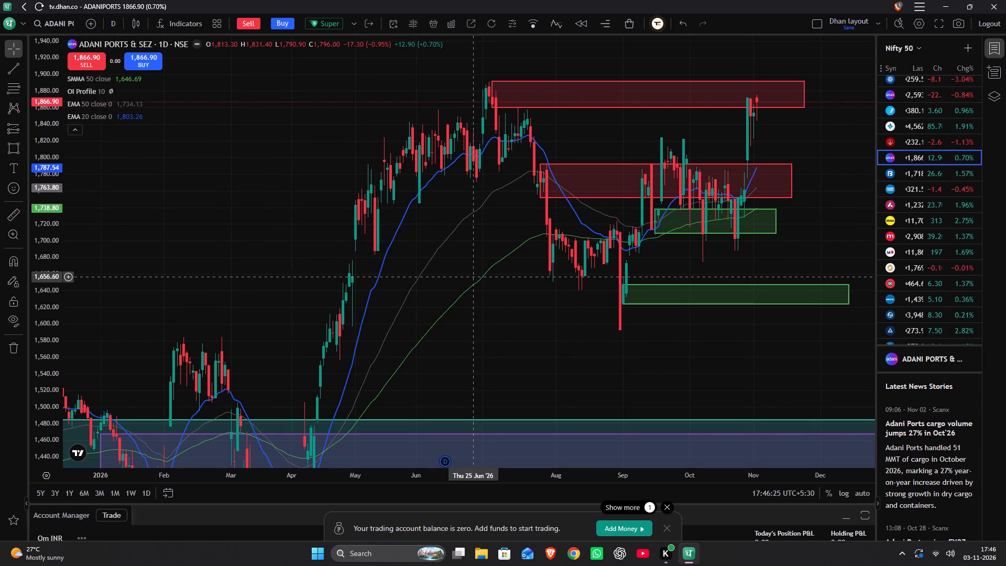
left_click_drag(440, 349, 494, 235)
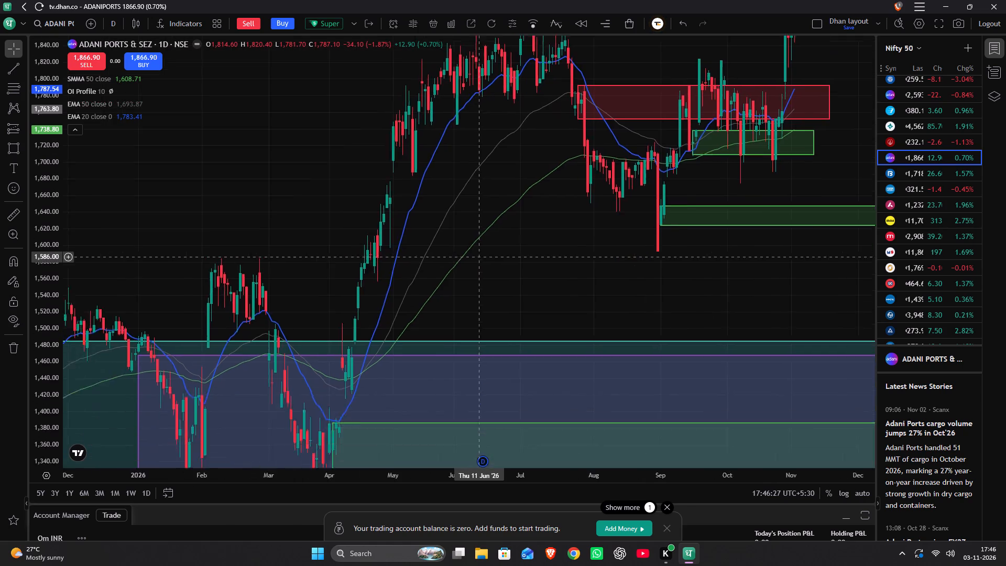
left_click_drag(494, 235, 573, 178)
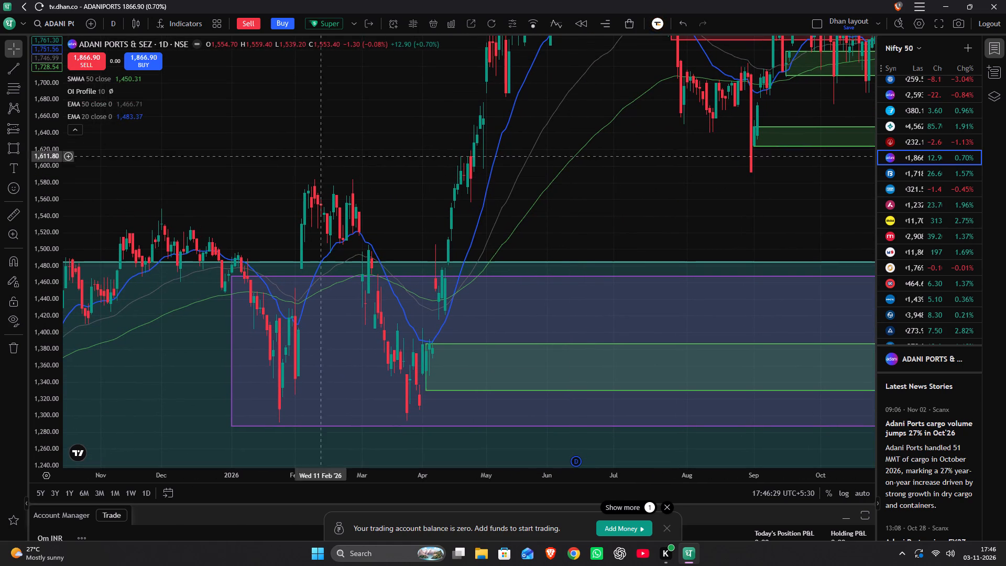
left_click(17, 74)
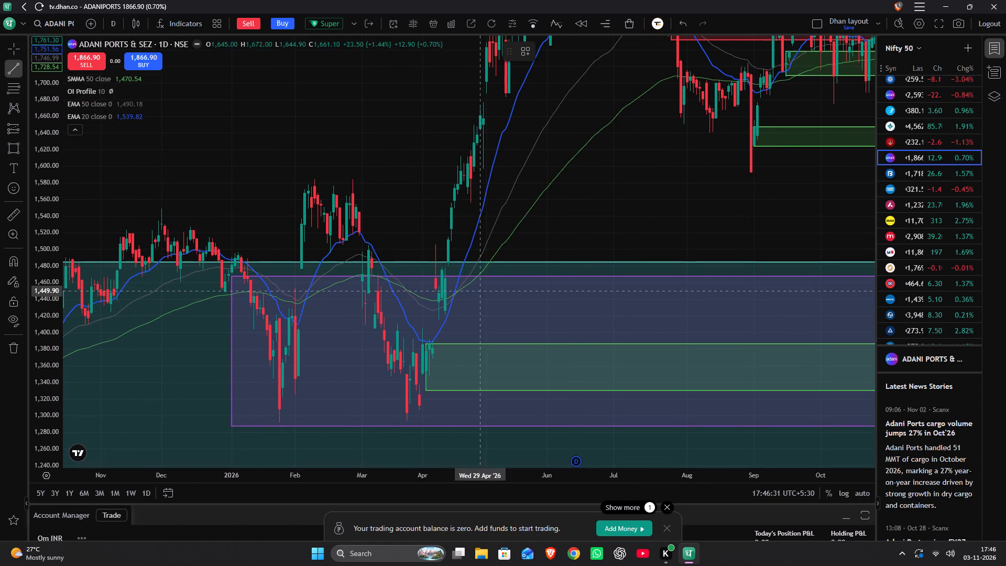
left_click(353, 195)
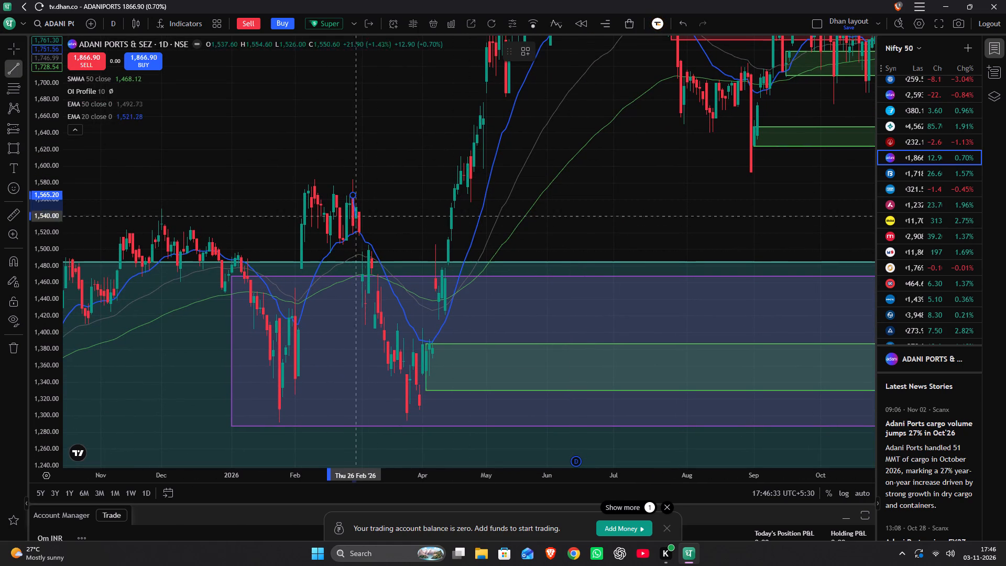
left_click(412, 390)
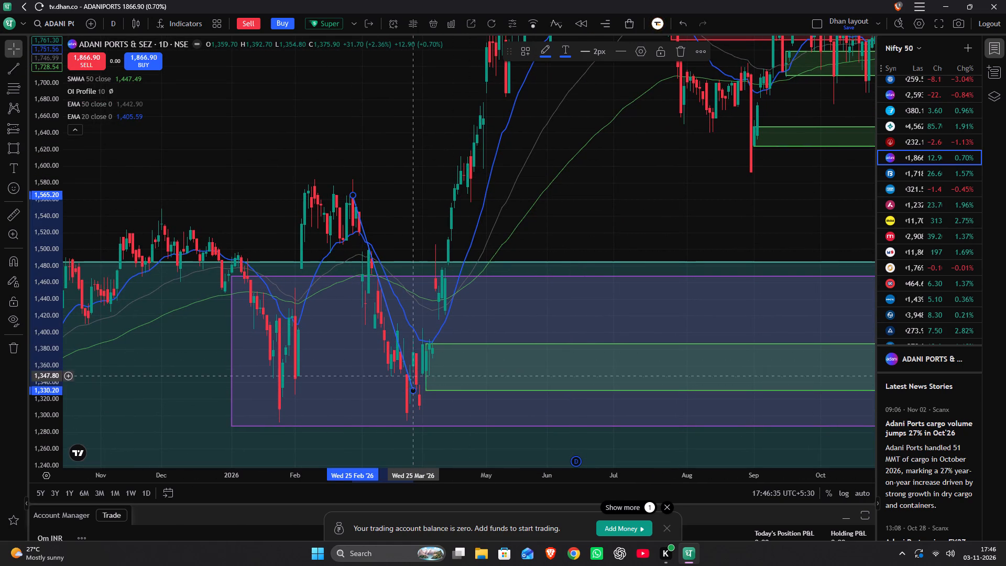
Draw a rising trend line on the daily chart from about 1,331 on 27 March 2026 up to about 1,742 on 8 May 2026.
left_click(14, 72)
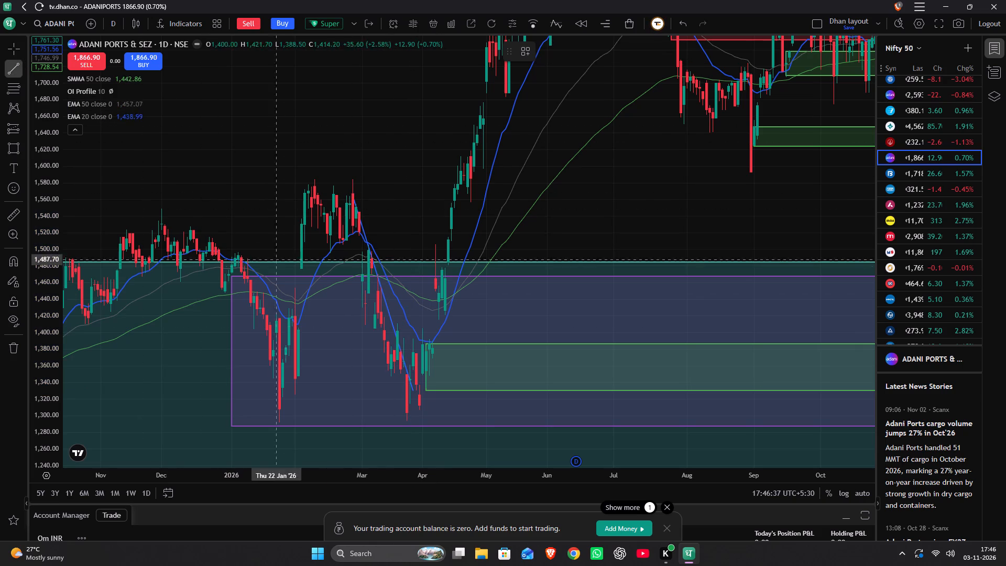
left_click(415, 389)
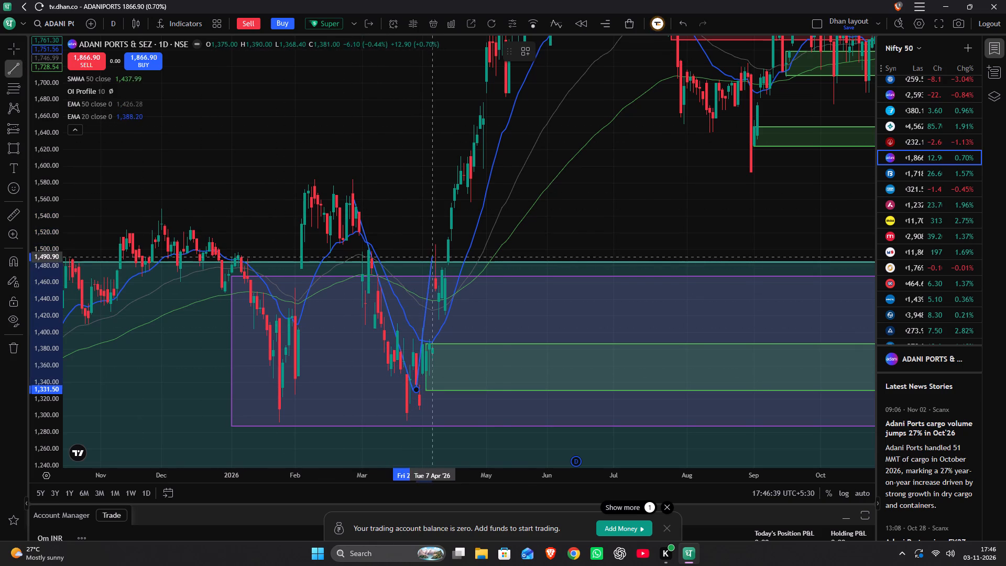
left_click(504, 43)
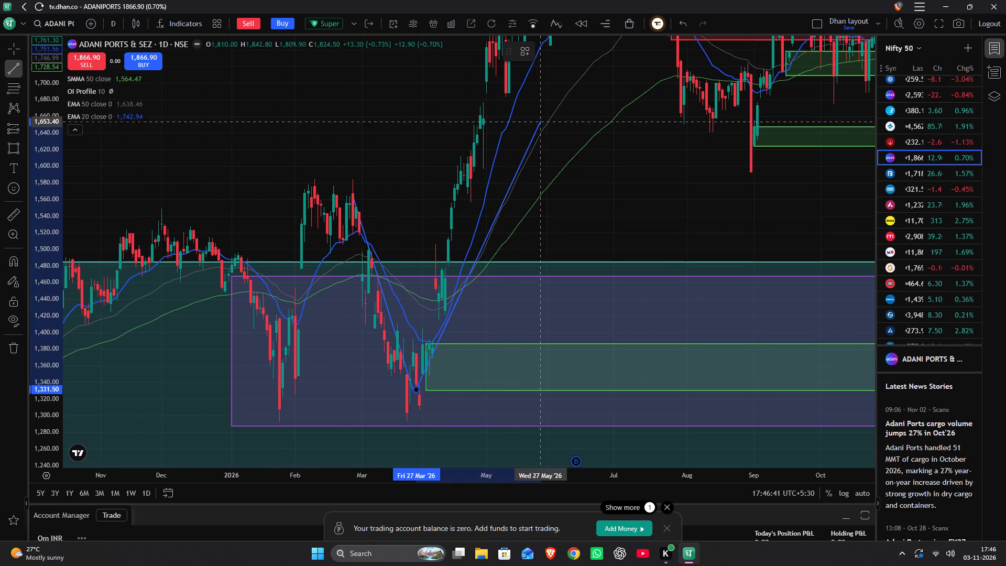
scroll(519, 96, "up", 4)
scroll(519, 96, "down", 7)
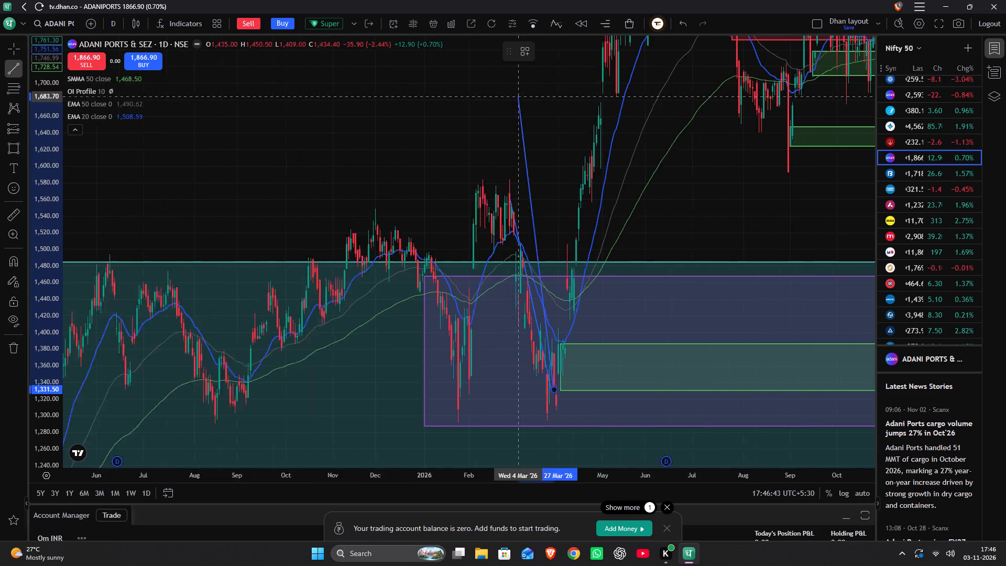
scroll(518, 96, "down", 1)
left_click(639, 48)
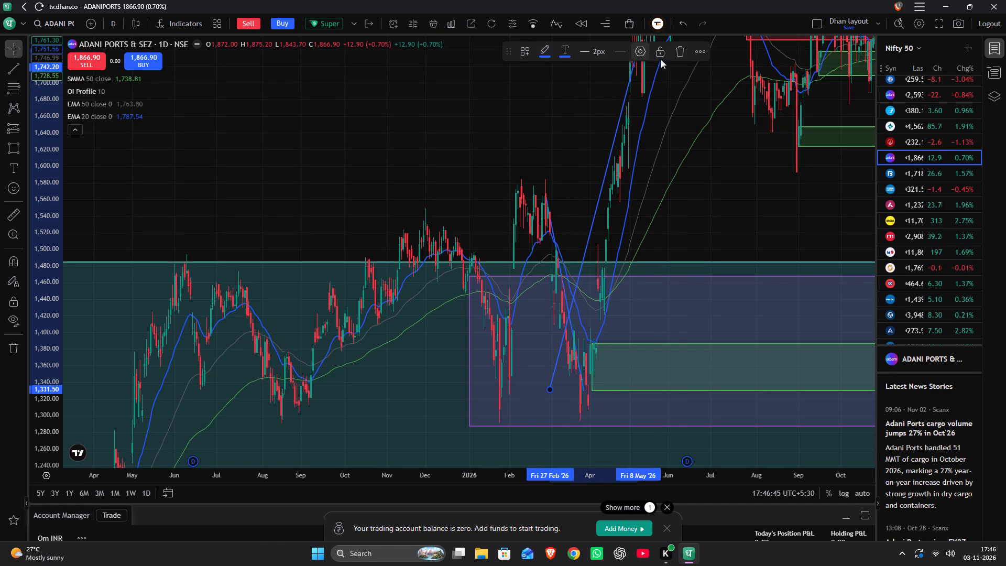
Move the upper end of the rising trend line to about 1,850 on 6 July 2026 and deselect it.
left_click(679, 83)
left_click_drag(681, 80, 639, 319)
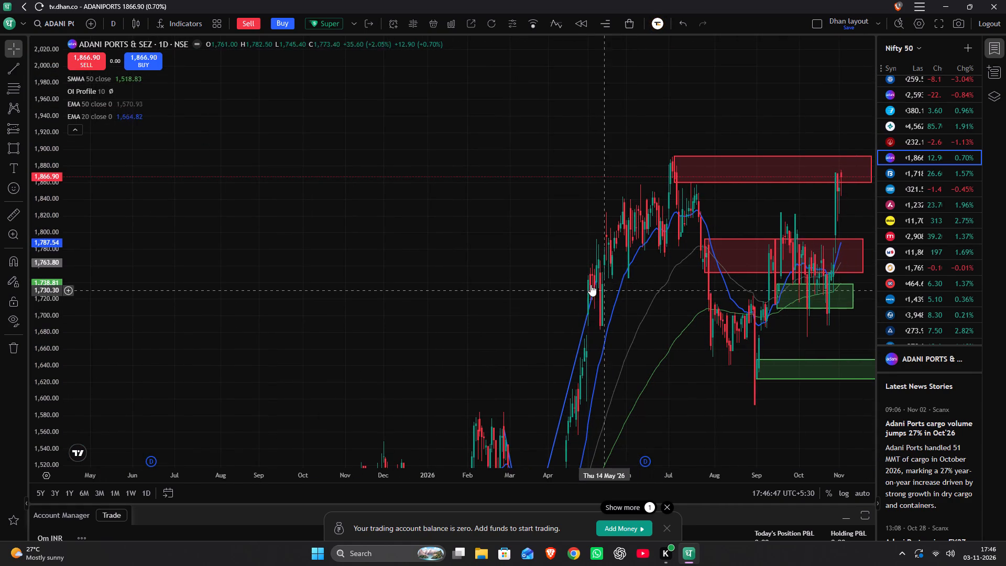
left_click(592, 293)
left_click_drag(596, 279, 665, 197)
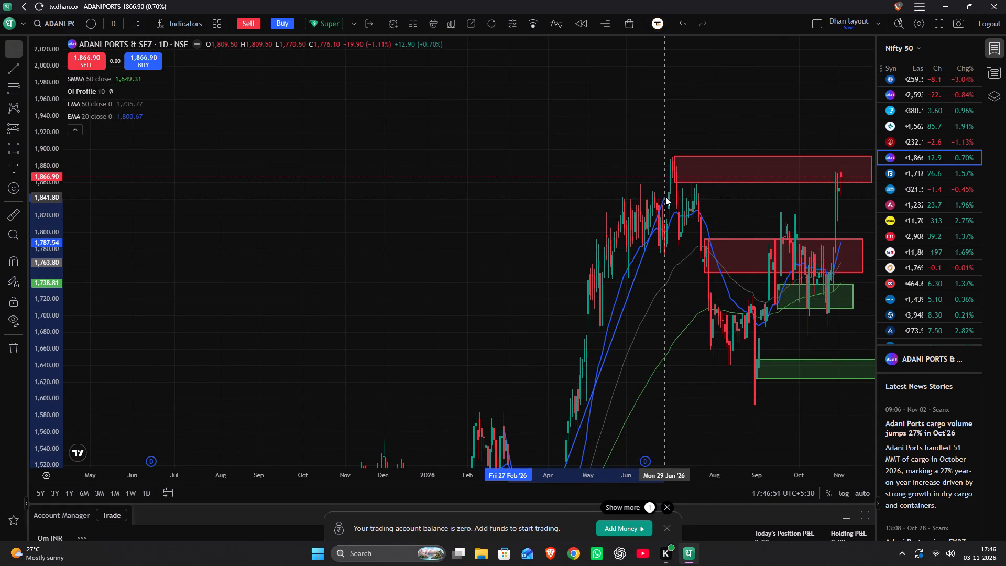
left_click_drag(665, 197, 674, 190)
left_click(674, 190)
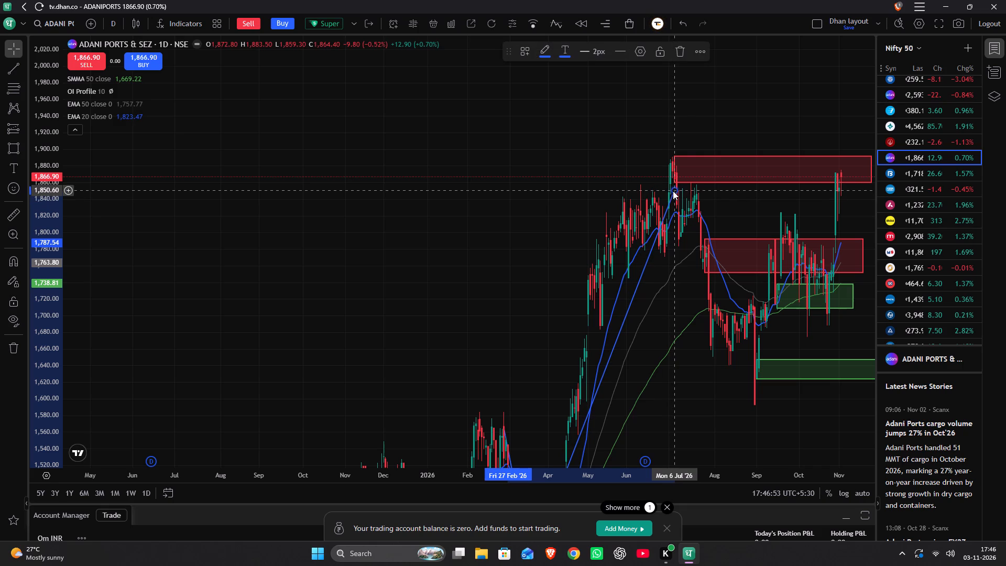
left_click(675, 242)
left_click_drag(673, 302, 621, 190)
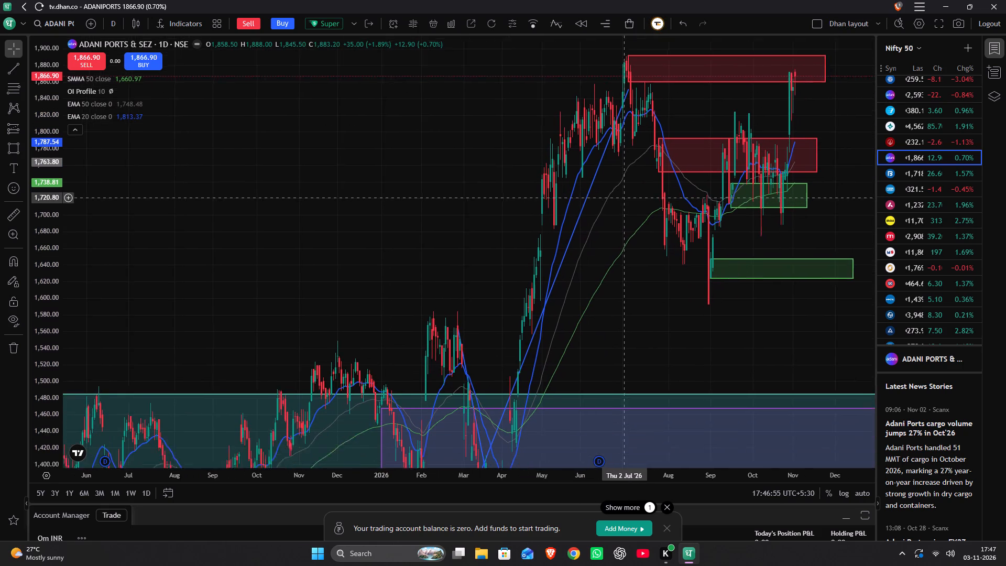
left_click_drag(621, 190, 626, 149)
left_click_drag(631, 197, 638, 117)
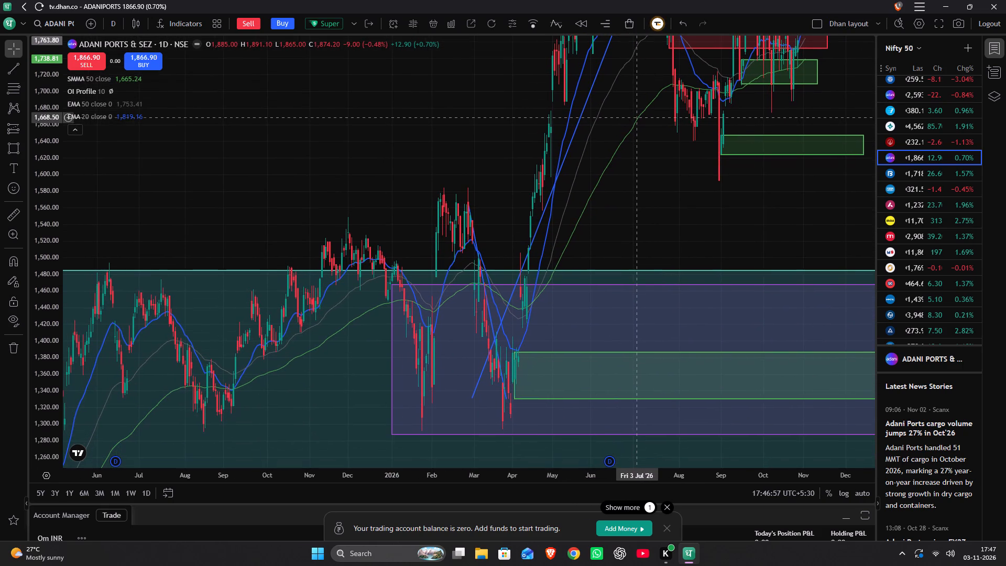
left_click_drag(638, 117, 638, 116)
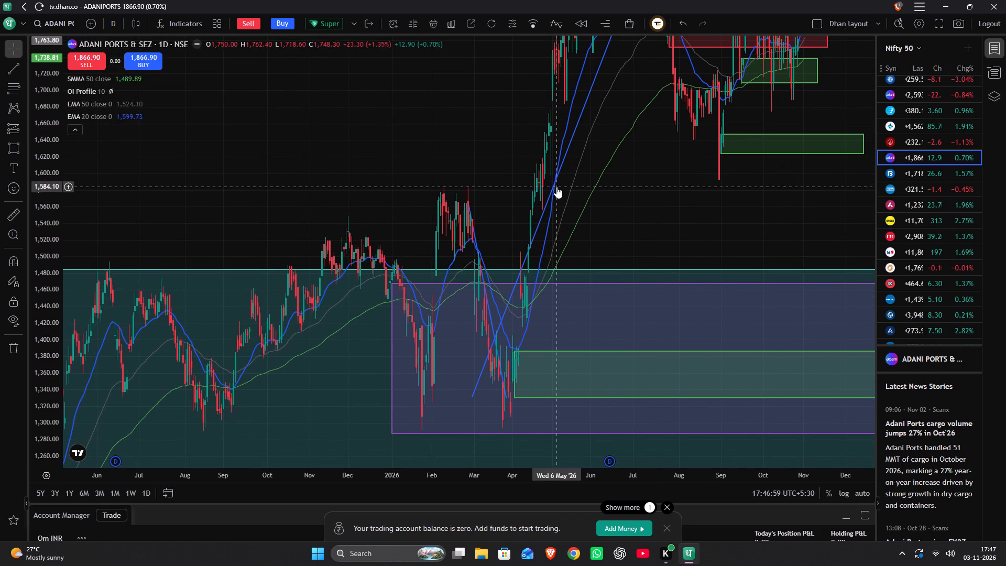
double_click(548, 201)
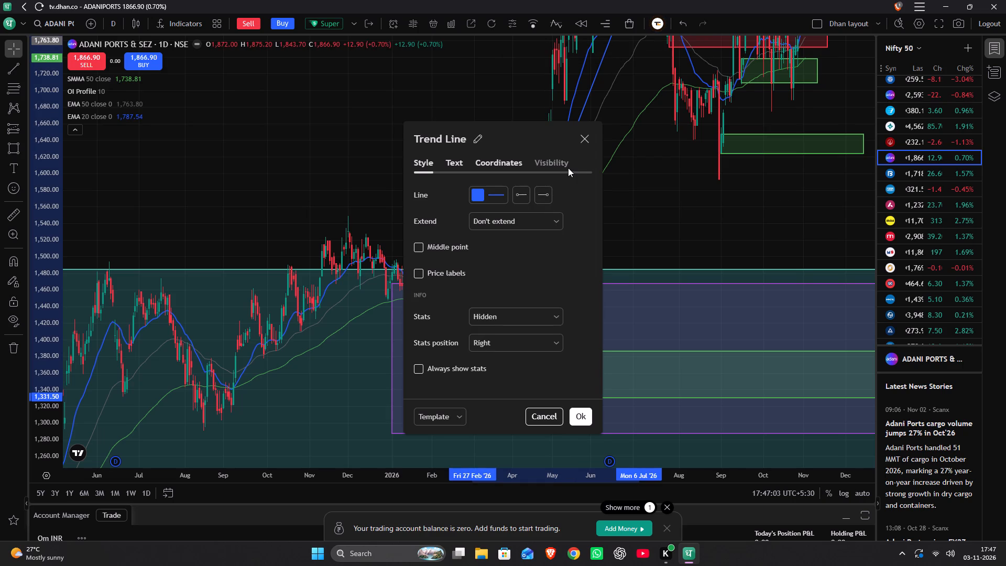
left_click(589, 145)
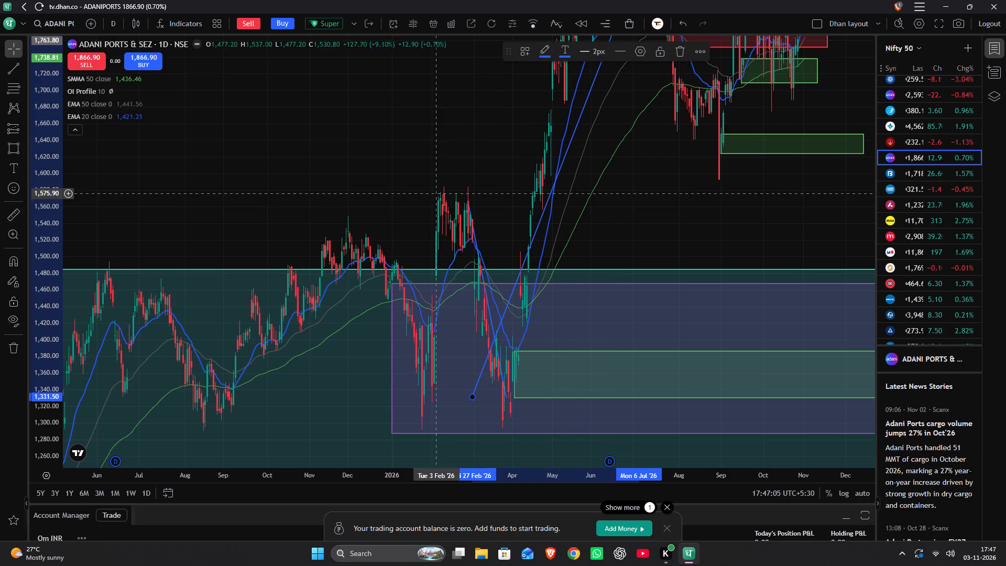
Change the EMA 20 line's colour to dark red, trying orange, dark green and dark pink first.
left_click(126, 116)
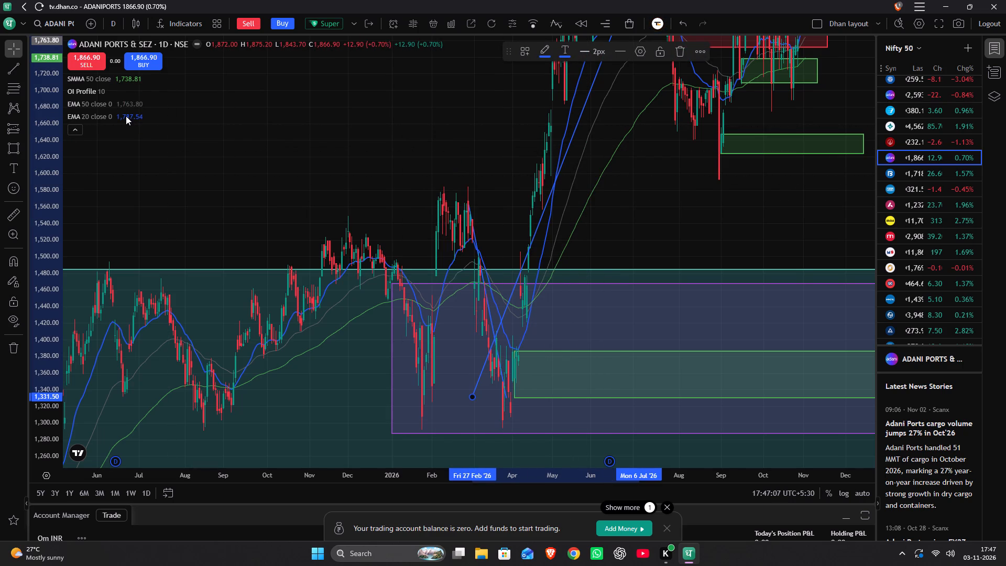
left_click(134, 116)
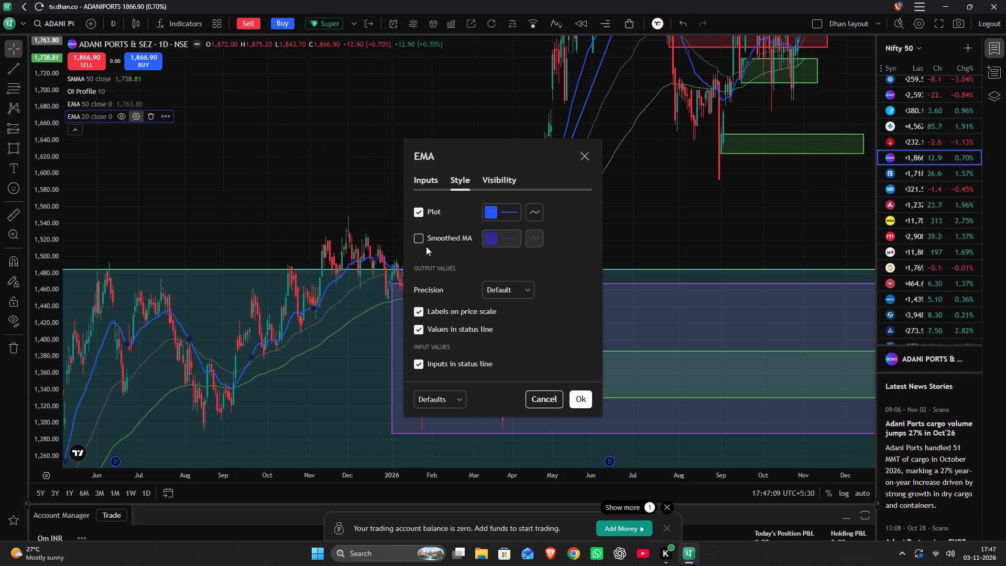
left_click(496, 207)
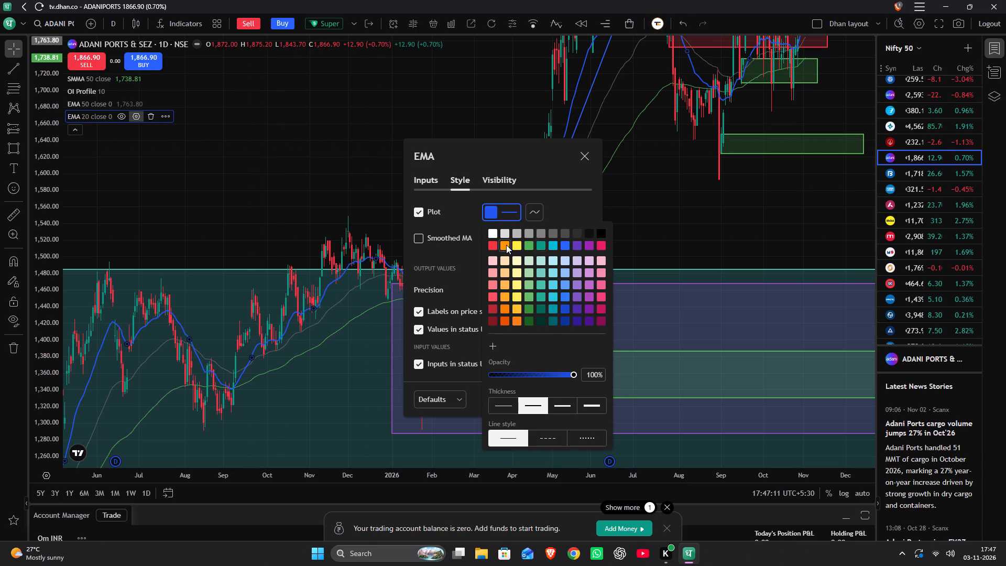
left_click(500, 245)
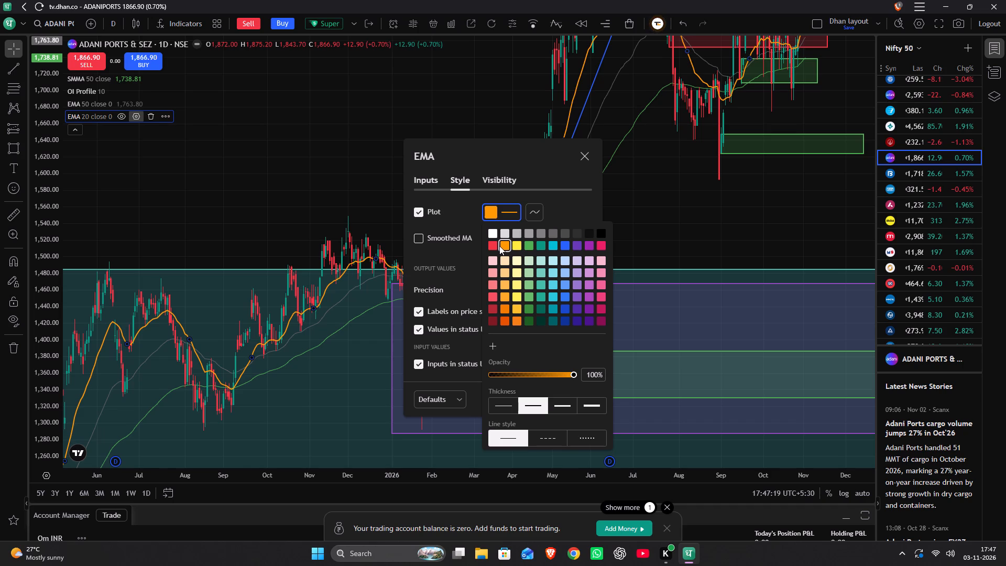
left_click(526, 317)
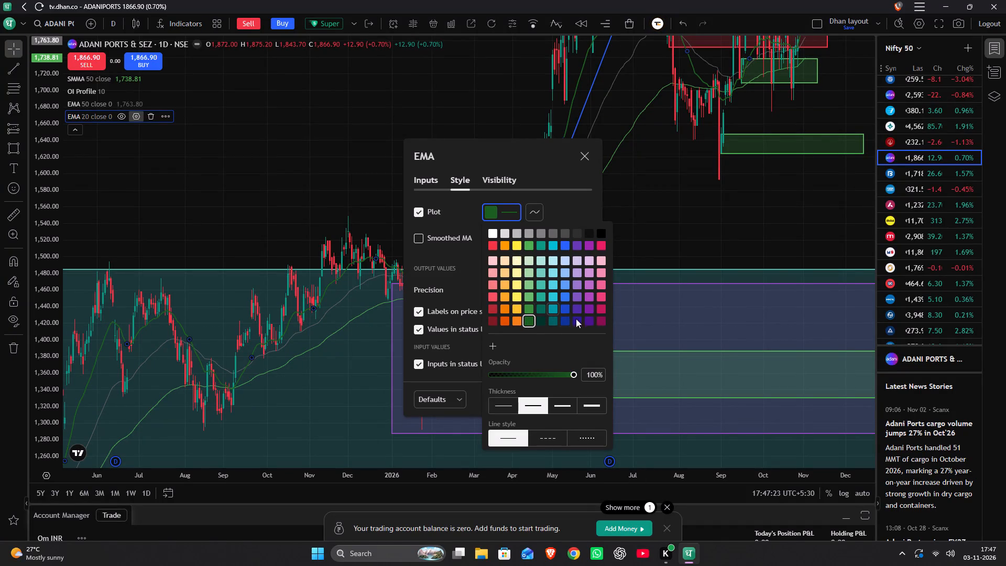
left_click(605, 322)
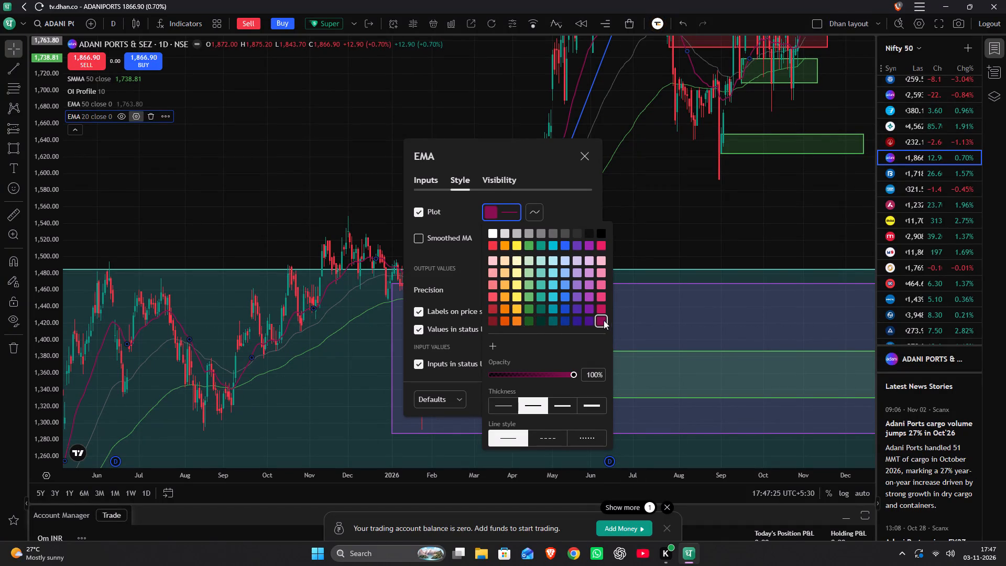
left_click(491, 320)
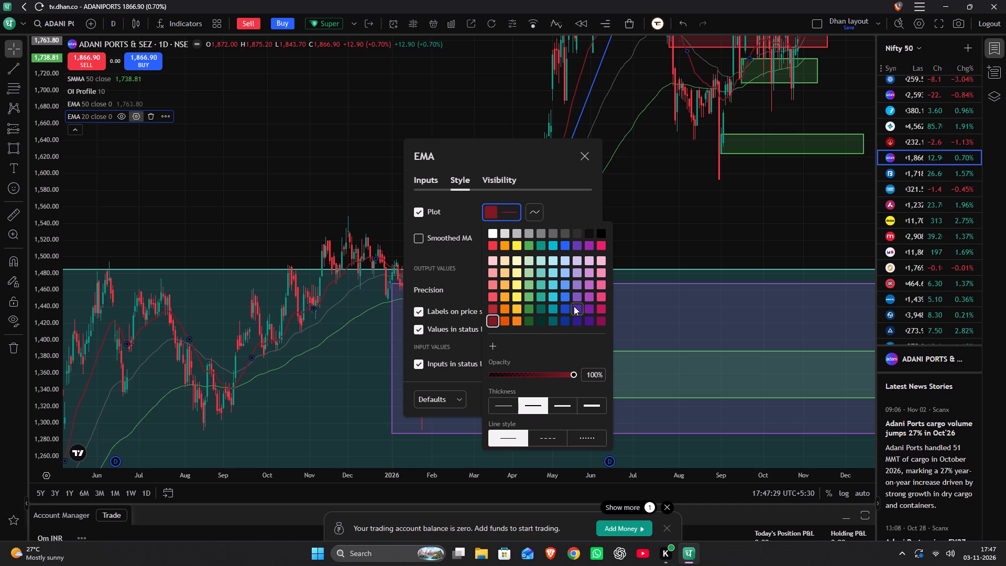
left_click(621, 193)
Move the lower end of the rising trend line to about 1,327 around 1 April 2026.
left_click_drag(619, 196, 613, 223)
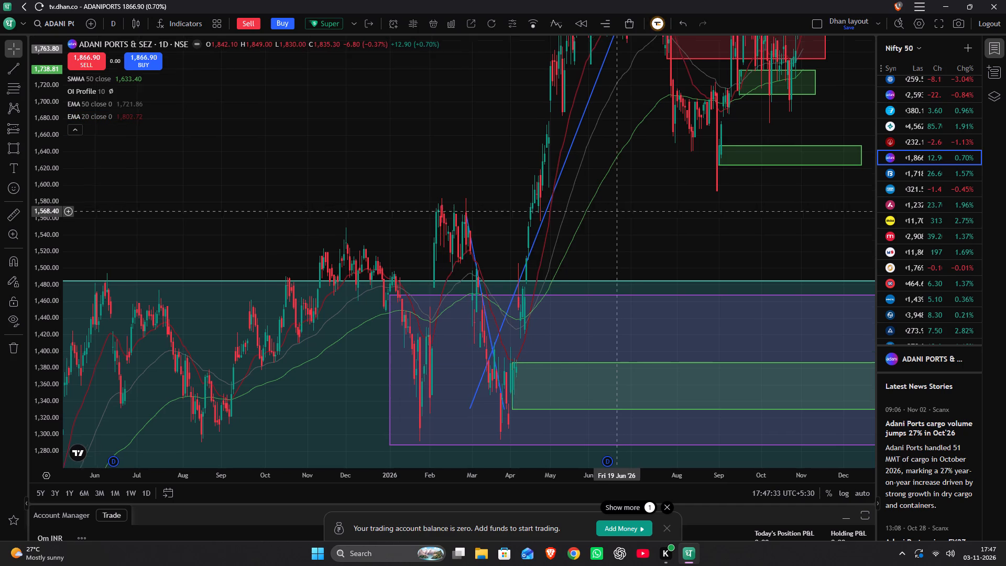
left_click_drag(613, 223, 604, 307)
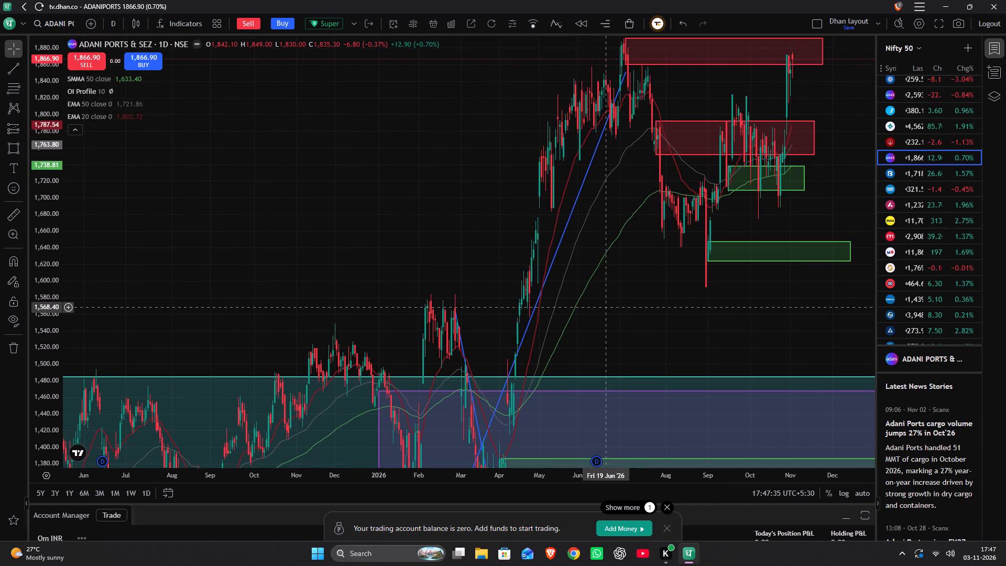
left_click_drag(604, 307, 620, 220)
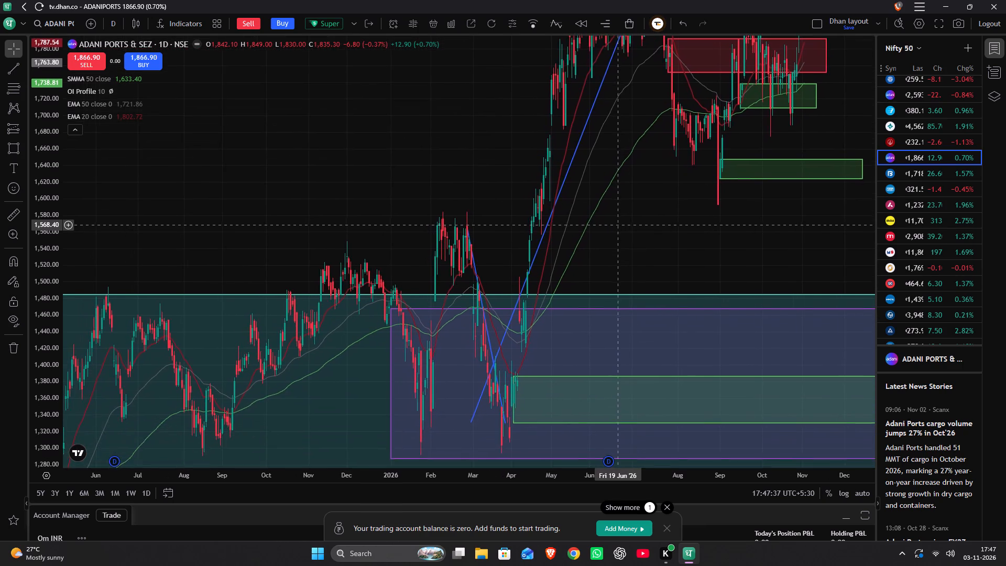
left_click_drag(620, 220, 635, 192)
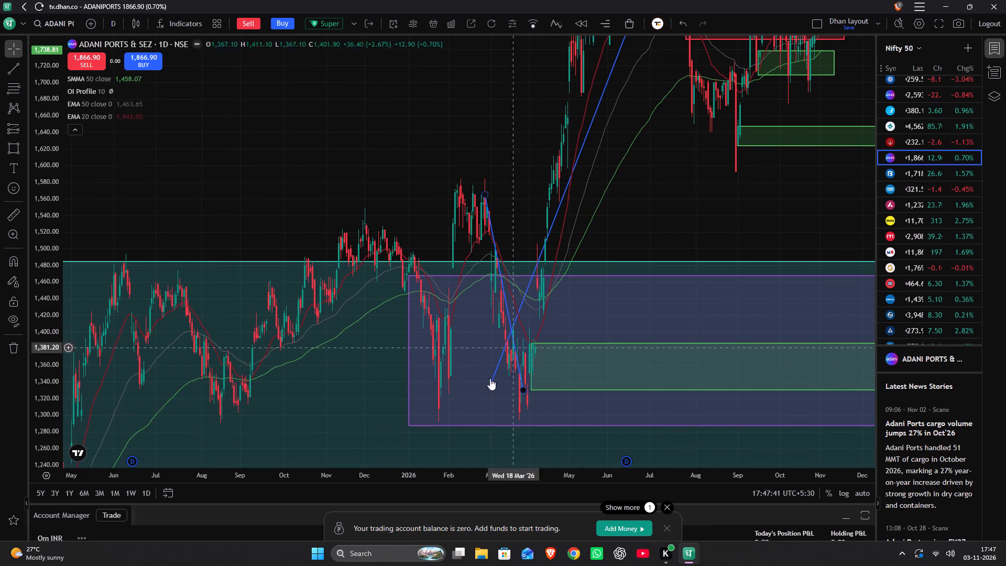
left_click_drag(489, 389, 533, 392)
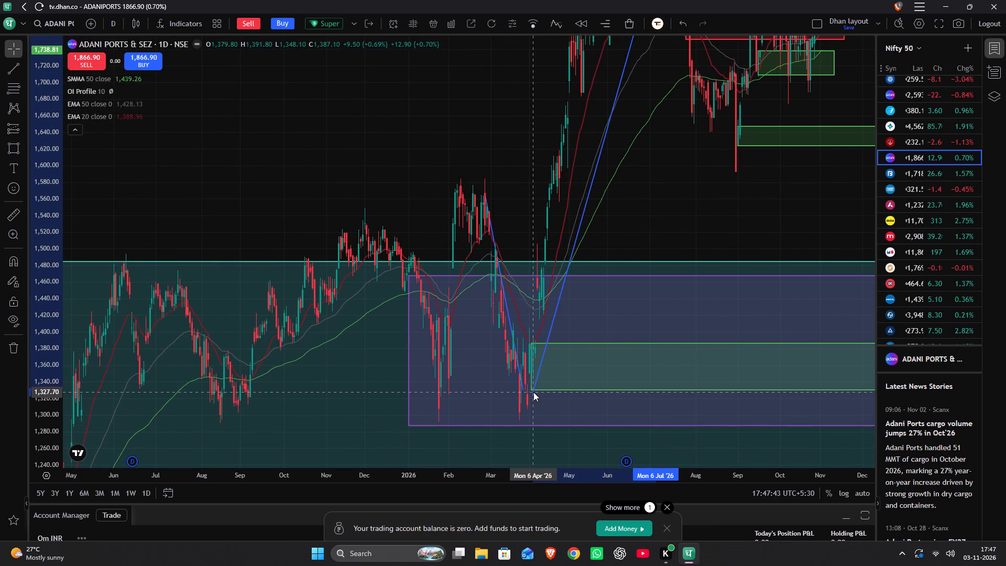
left_click_drag(533, 392, 527, 393)
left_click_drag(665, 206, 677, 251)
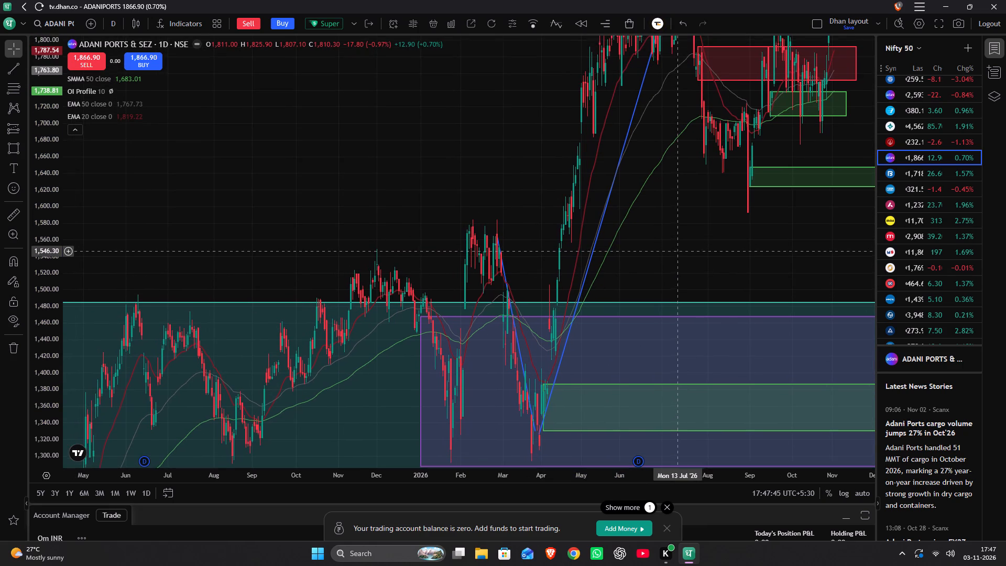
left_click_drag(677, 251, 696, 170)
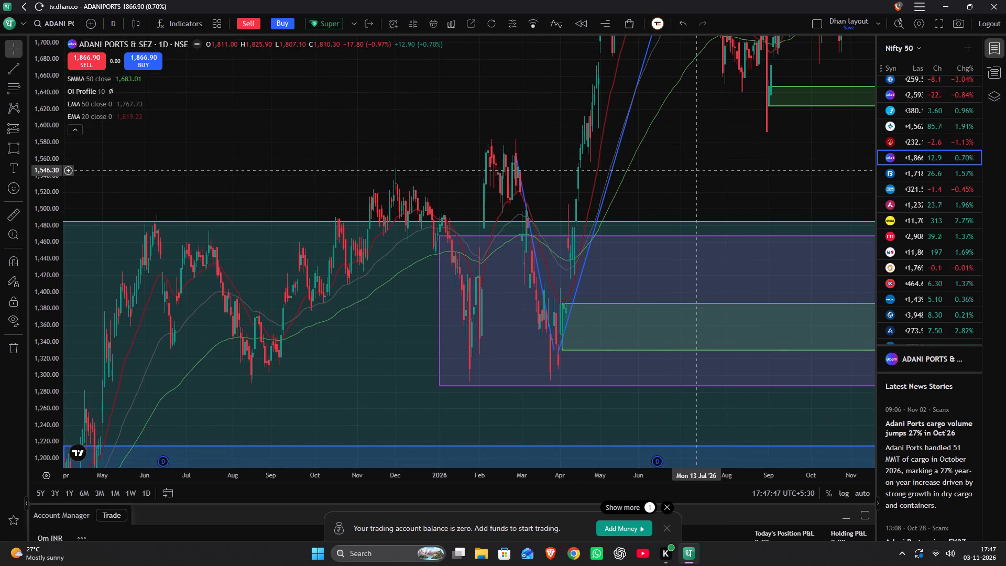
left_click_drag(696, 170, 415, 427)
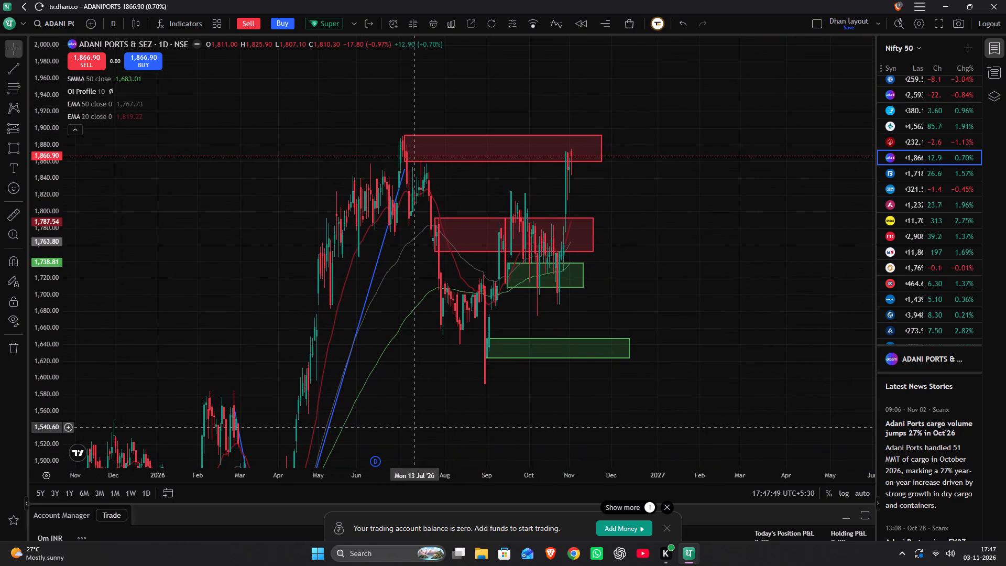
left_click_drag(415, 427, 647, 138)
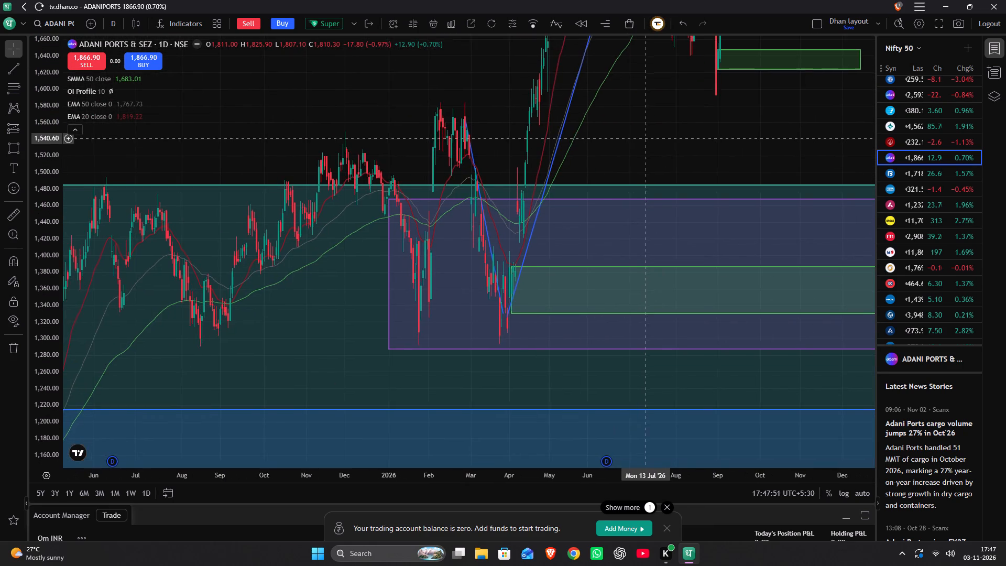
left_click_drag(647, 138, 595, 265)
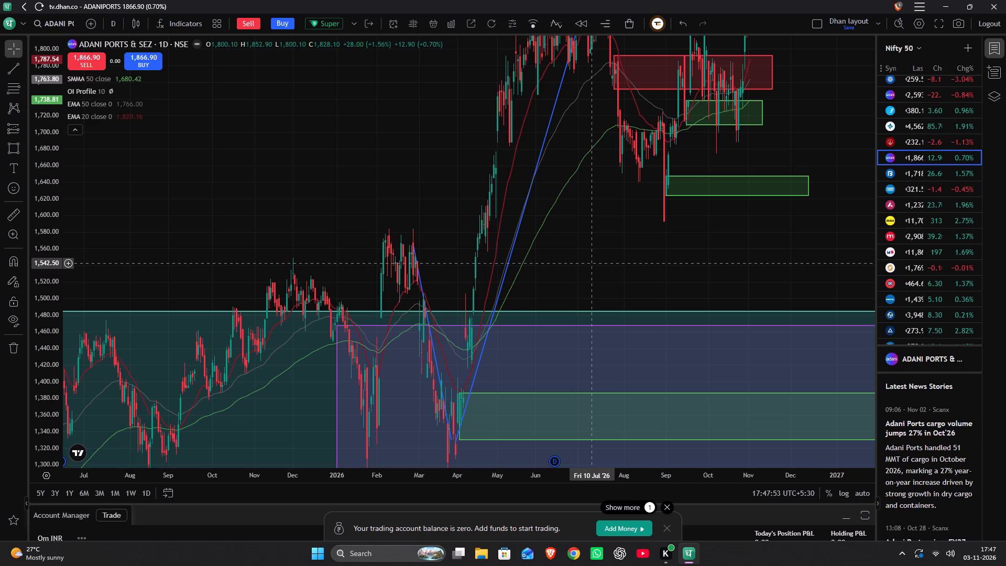
Switch the Adani Ports chart to the 1W interval.
key("1")
key("w")
key("Return")
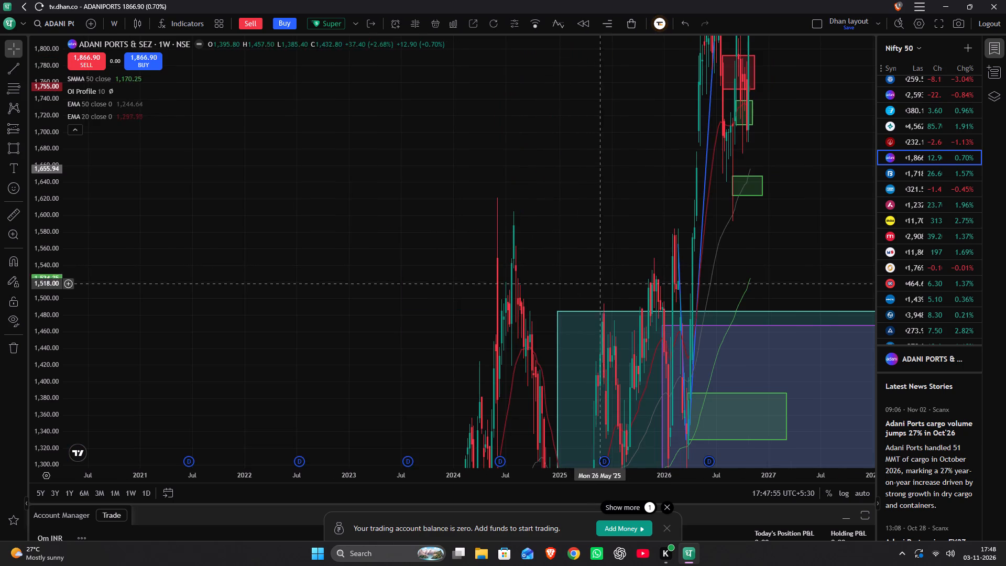
Draw a rectangle zone from about 1,554 to 1,585, spanning 20 April 2026 to 18 January 2027.
scroll(621, 267, "up", 17)
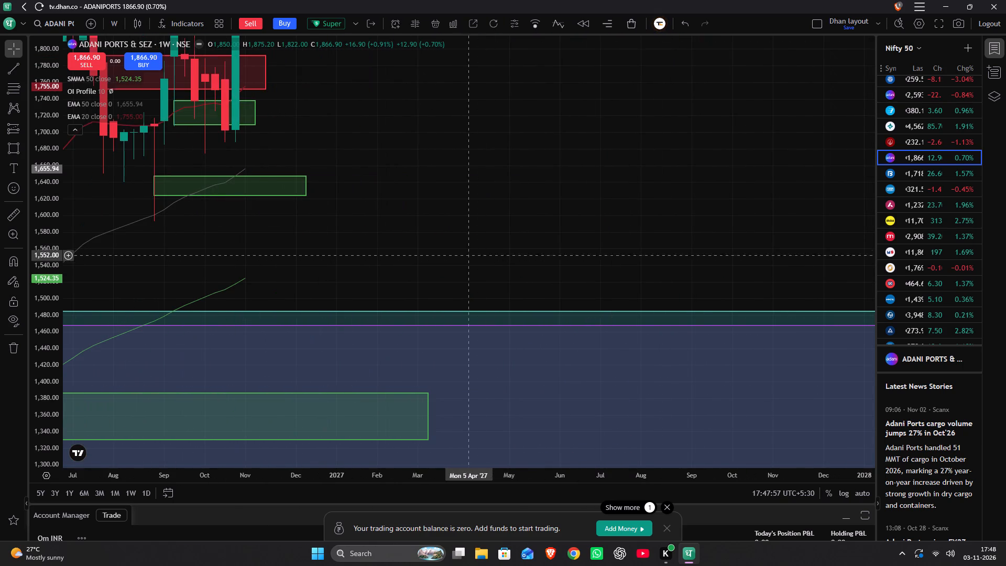
left_click_drag(446, 172, 705, 311)
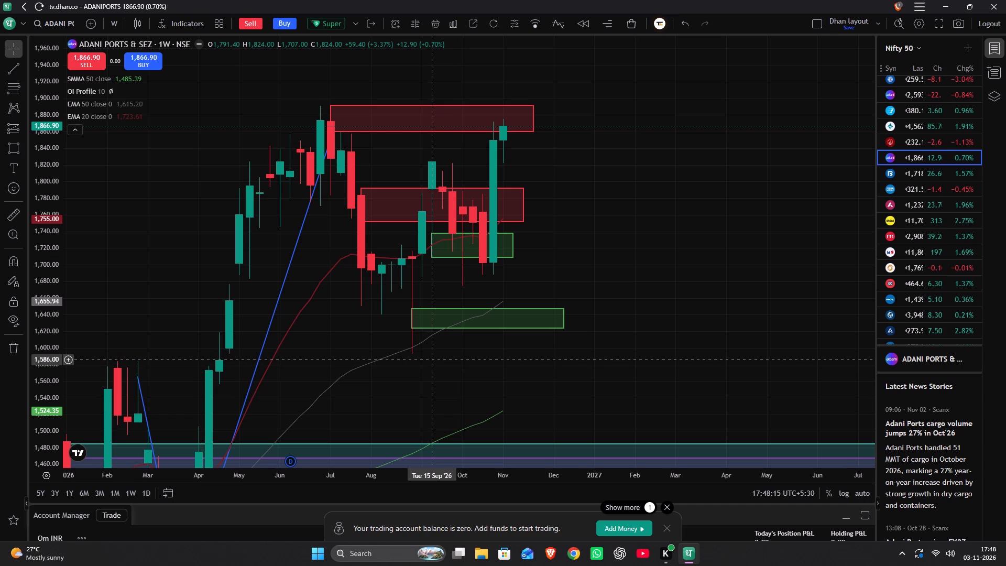
key("alt+shift+r")
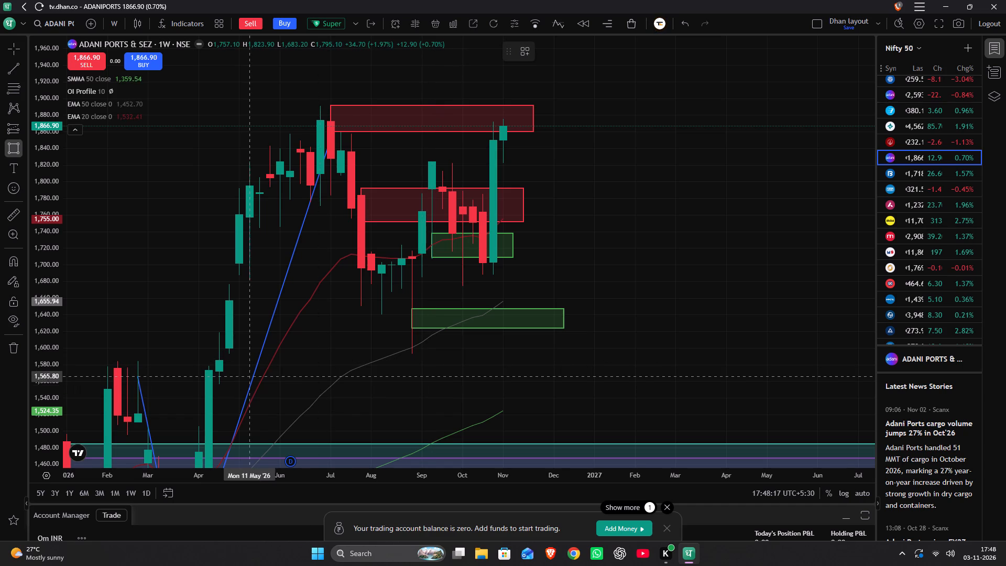
left_click_drag(220, 386, 540, 382)
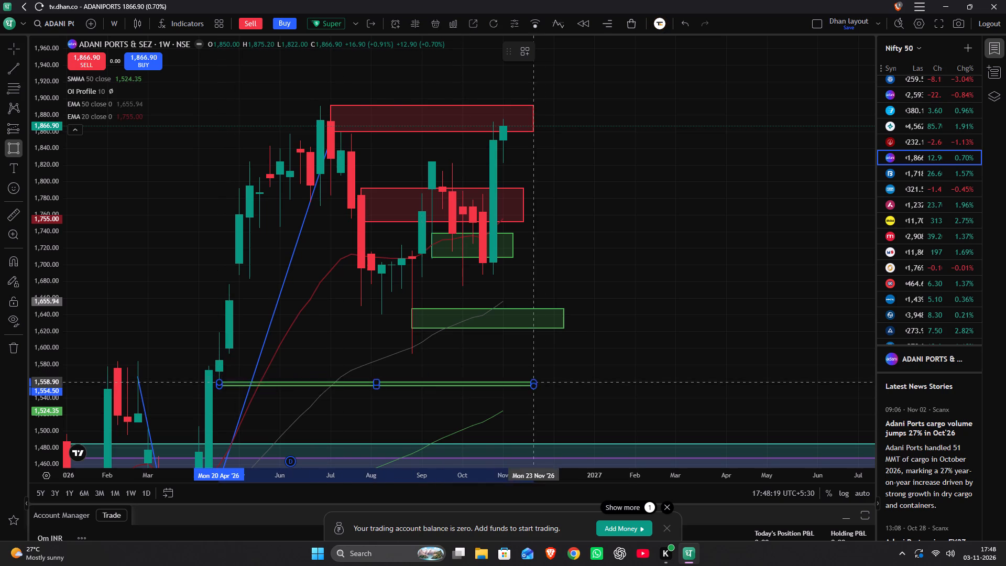
left_click_drag(540, 382, 614, 360)
left_click(614, 360)
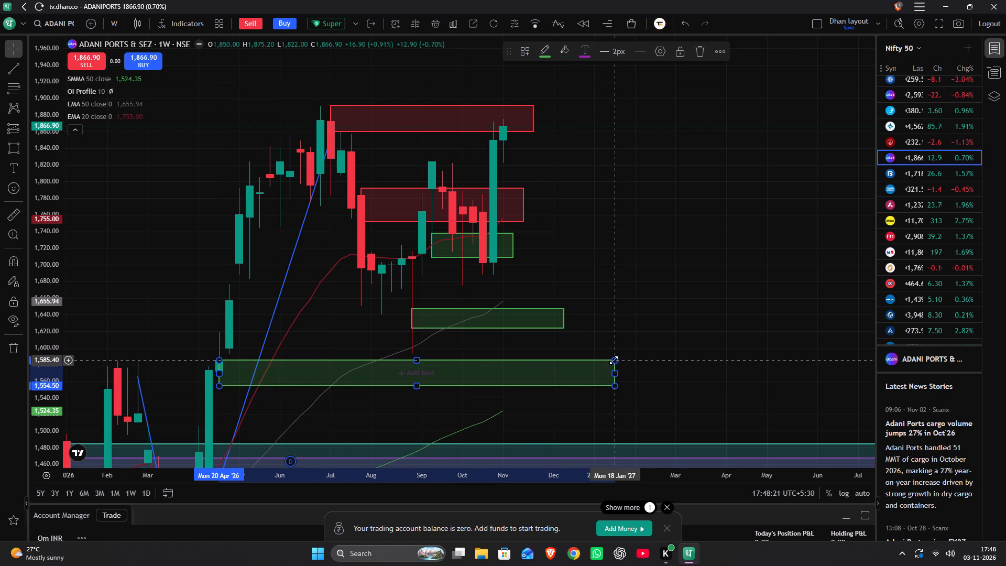
Apply the saved WEEKLY DEMAND template to the new rectangle and deselect it.
double_click(598, 367)
left_click(461, 368)
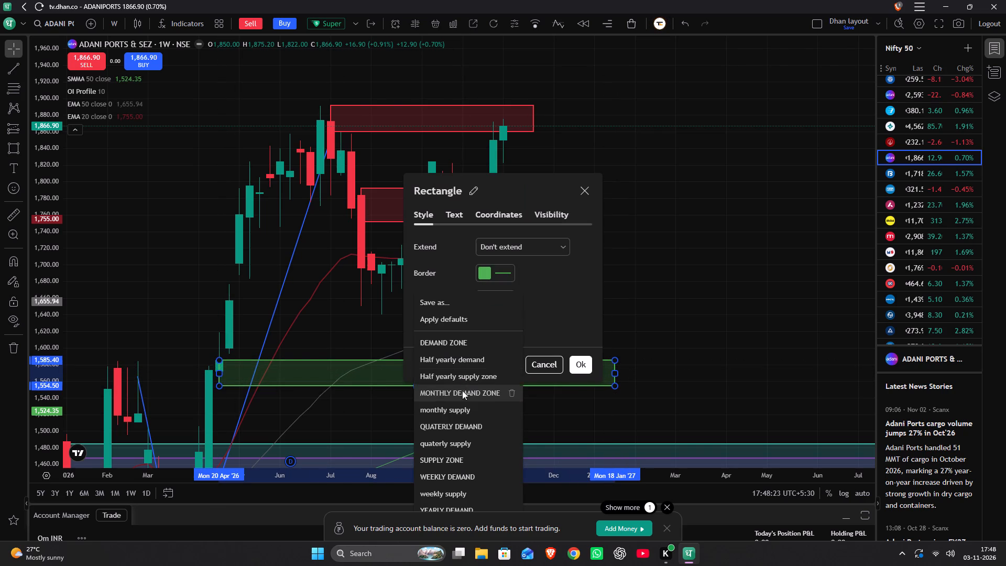
left_click(452, 484)
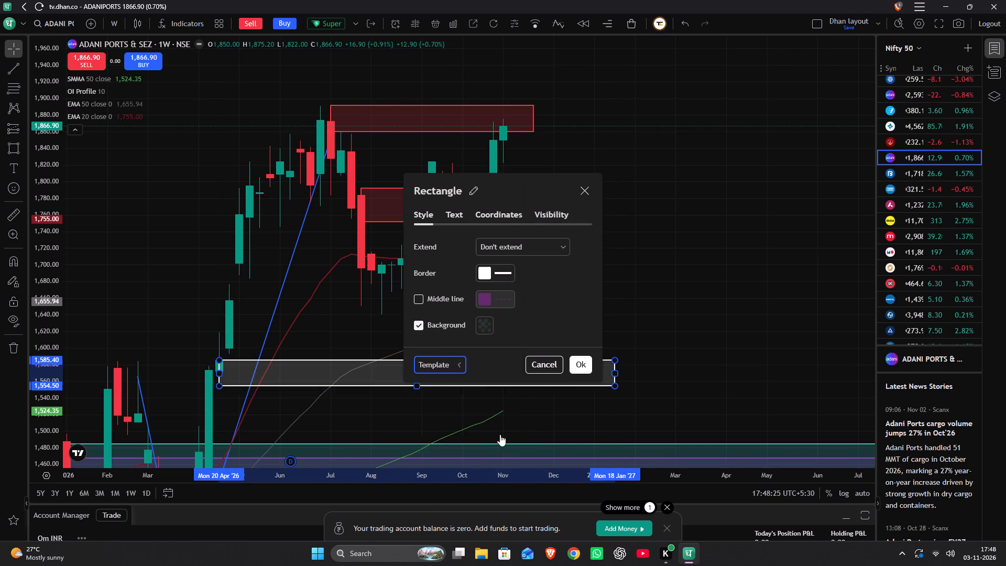
left_click(579, 362)
left_click(602, 277)
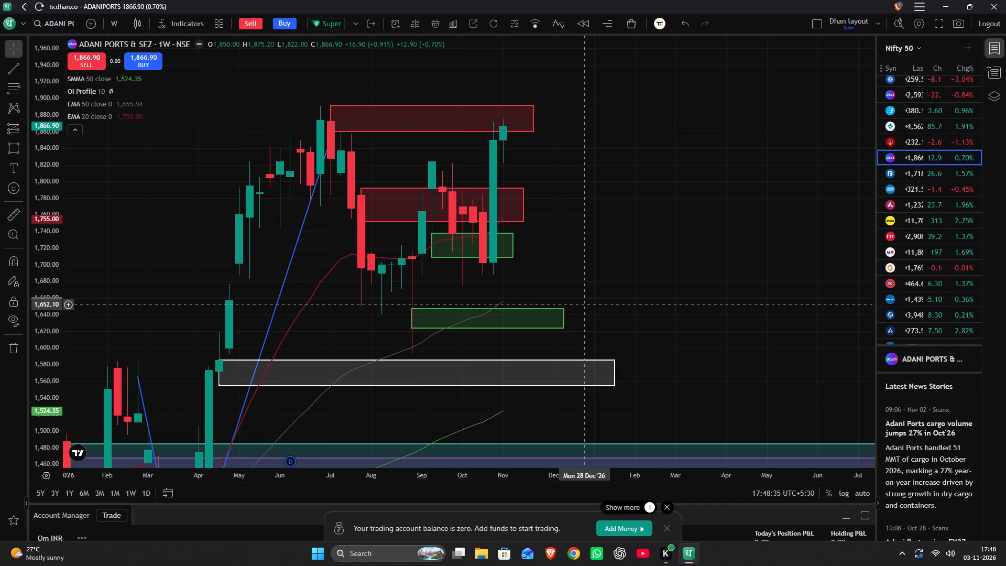
Draw a weekly demand rectangle from about 1,294 to 1,404, spanning 23 March 2026 to 12 April 2027.
left_click_drag(620, 316, 682, 149)
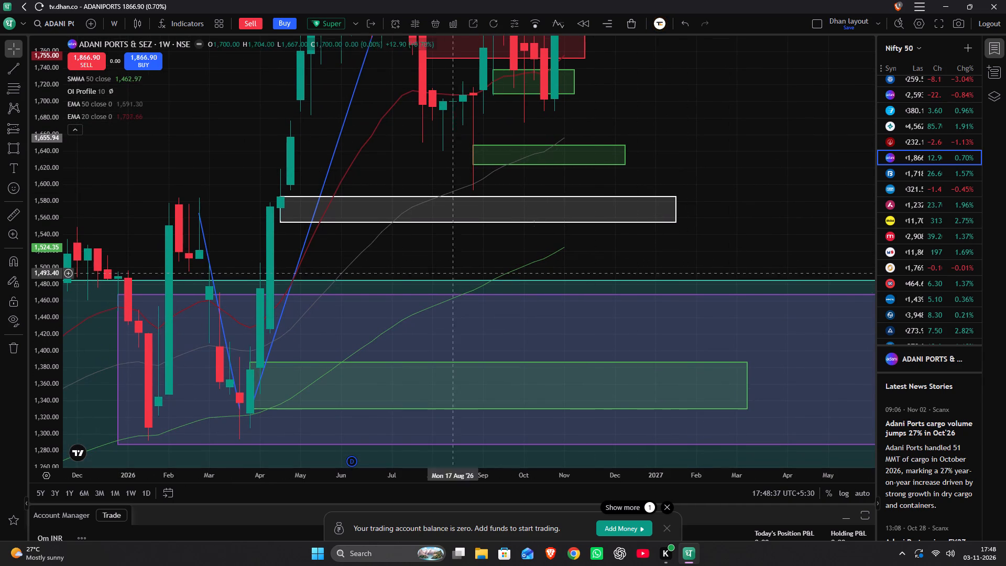
left_click_drag(338, 268, 393, 183)
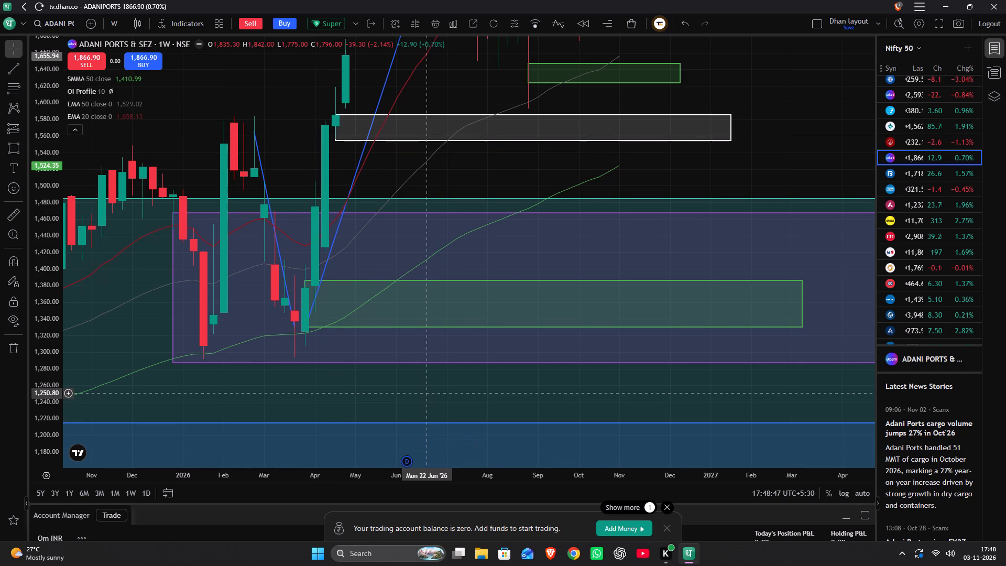
key("alt+shift+r")
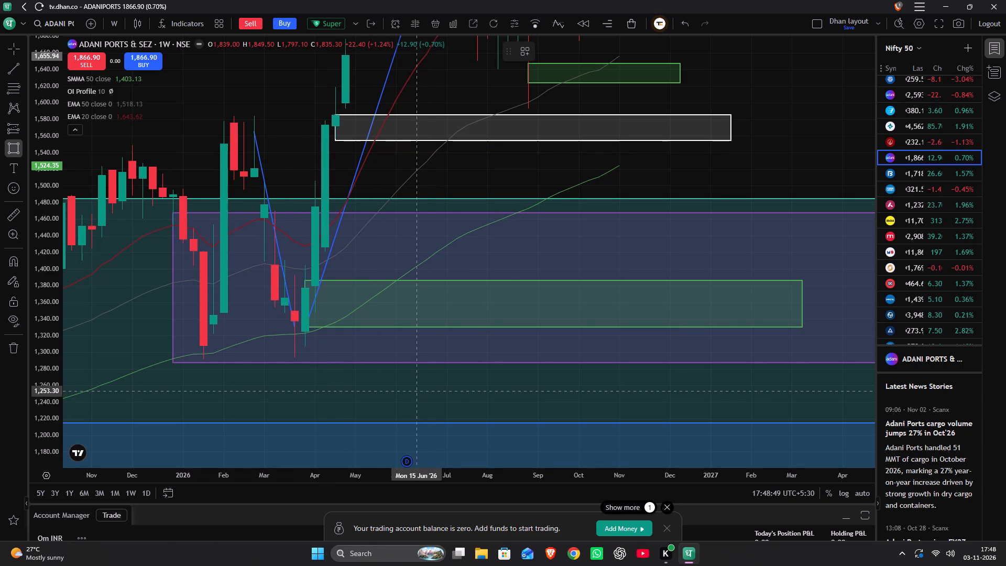
left_click_drag(294, 357, 319, 365)
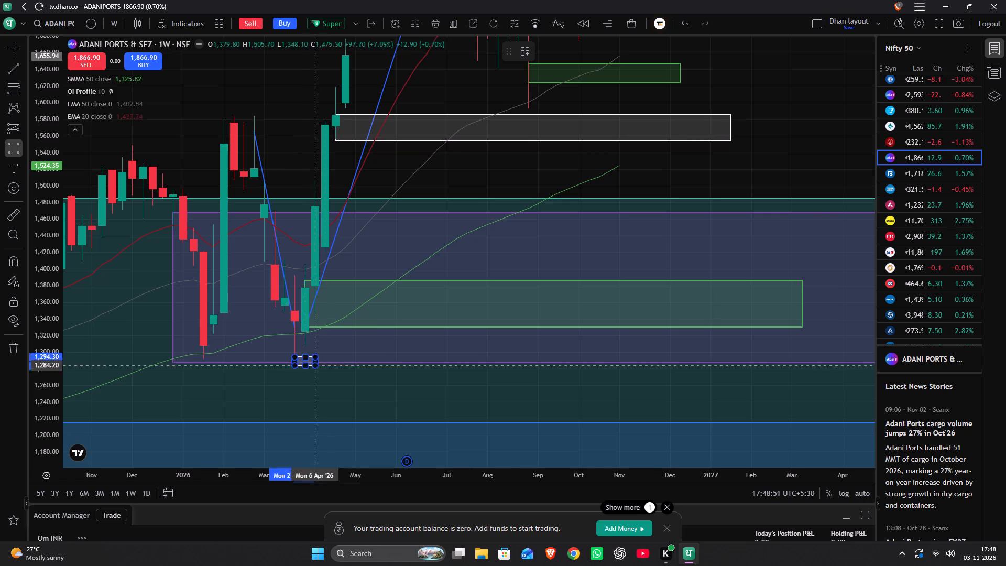
left_click_drag(319, 365, 911, 268)
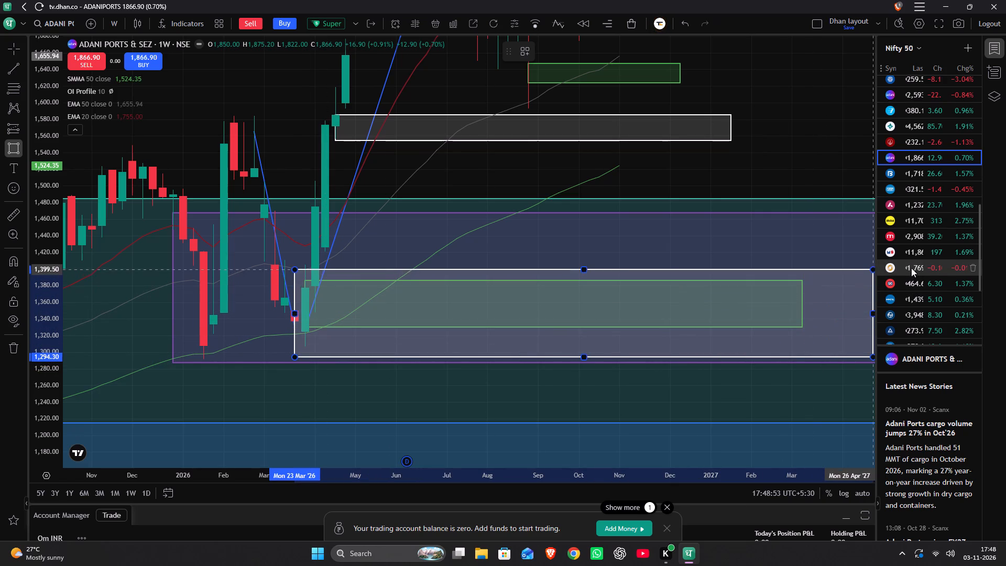
left_click_drag(911, 268, 858, 264)
left_click(858, 265)
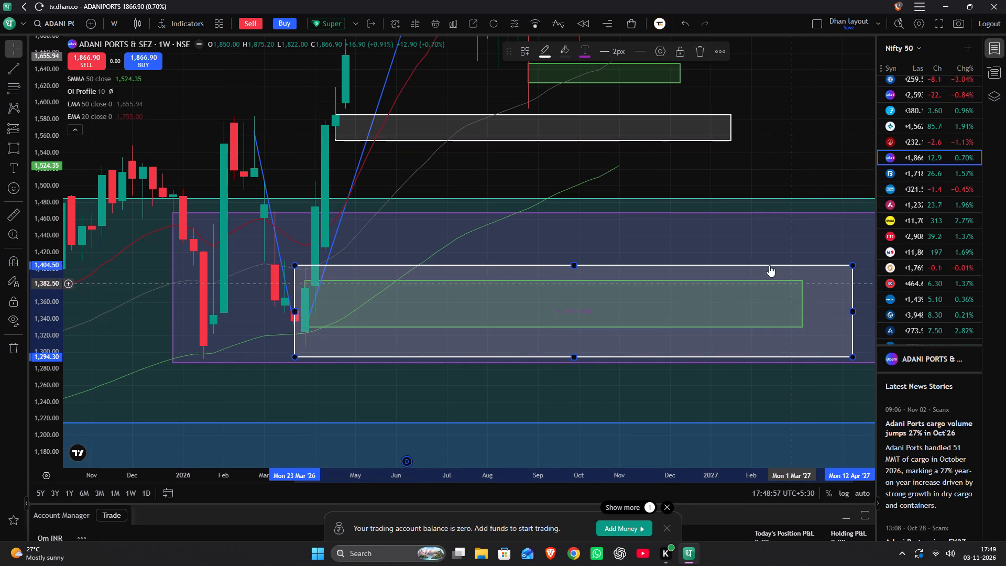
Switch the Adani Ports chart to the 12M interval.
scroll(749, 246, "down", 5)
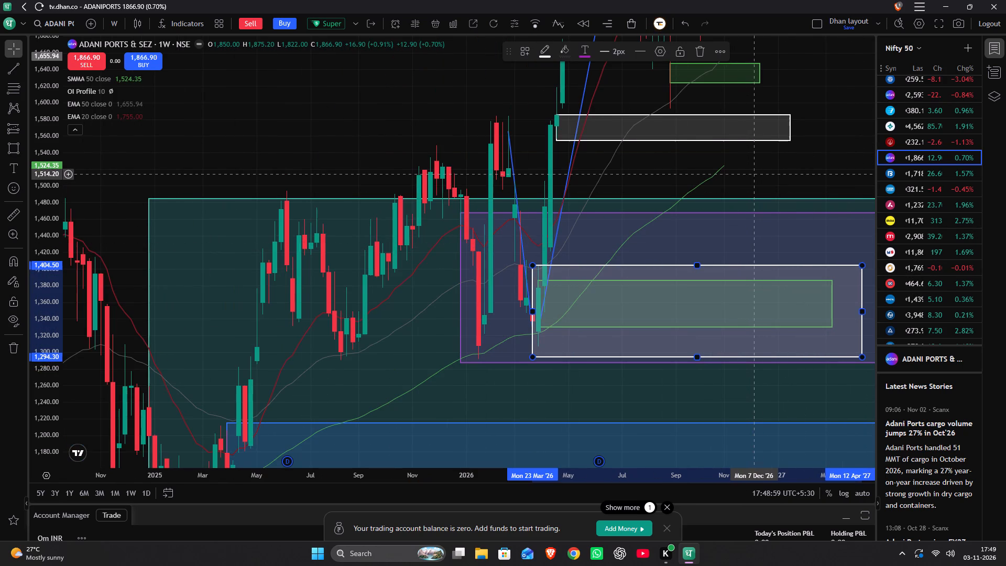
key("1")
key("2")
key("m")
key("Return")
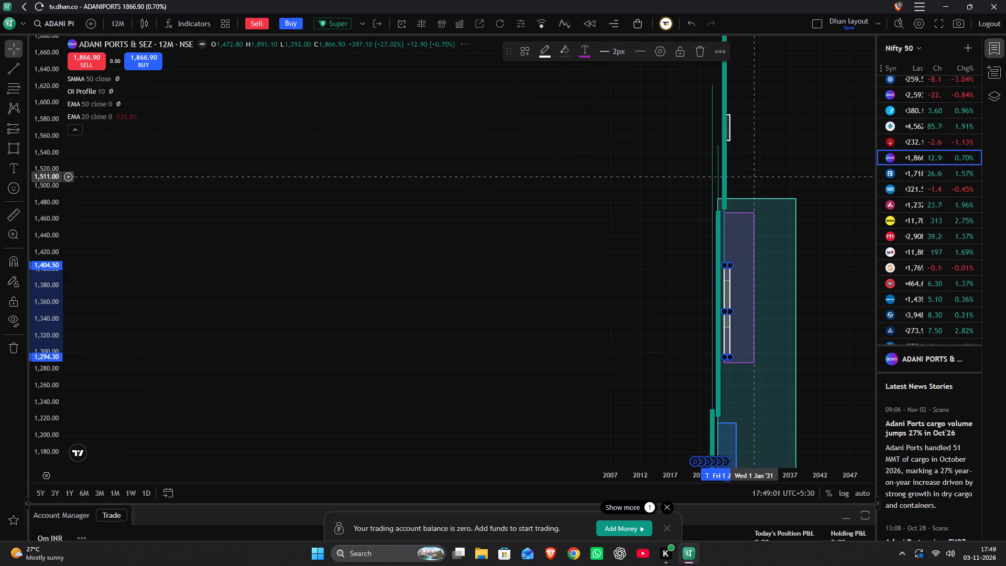
Switch the Adani Ports chart to the 1D interval and deselect the rectangle.
type("1d")
key("Return")
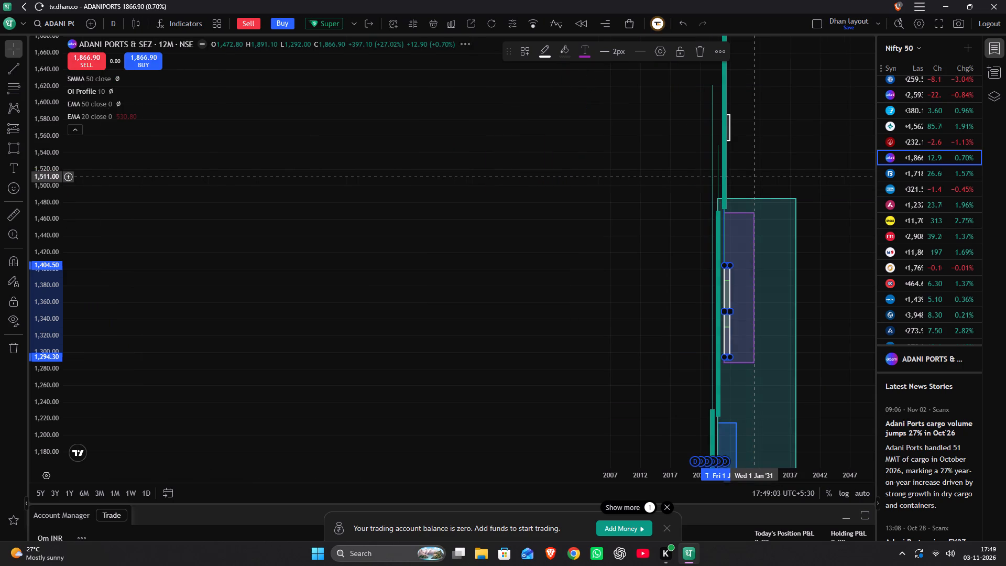
scroll(751, 177, "down", 10)
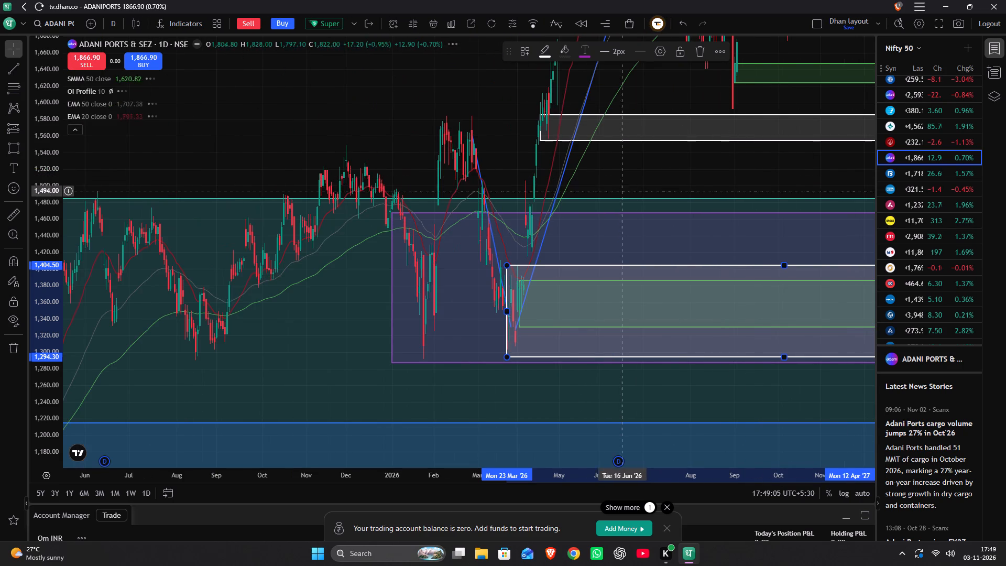
left_click(618, 180)
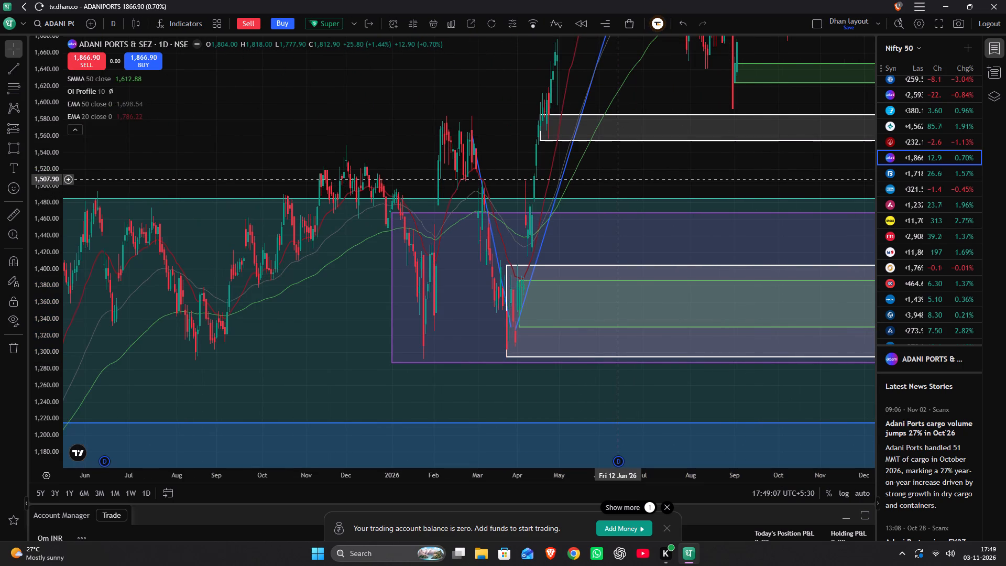
Draw a white rectangle zone from about 1,729 to 1,760, spanning 28 October 2026 to about 5 February 2027.
left_click_drag(617, 181, 627, 238)
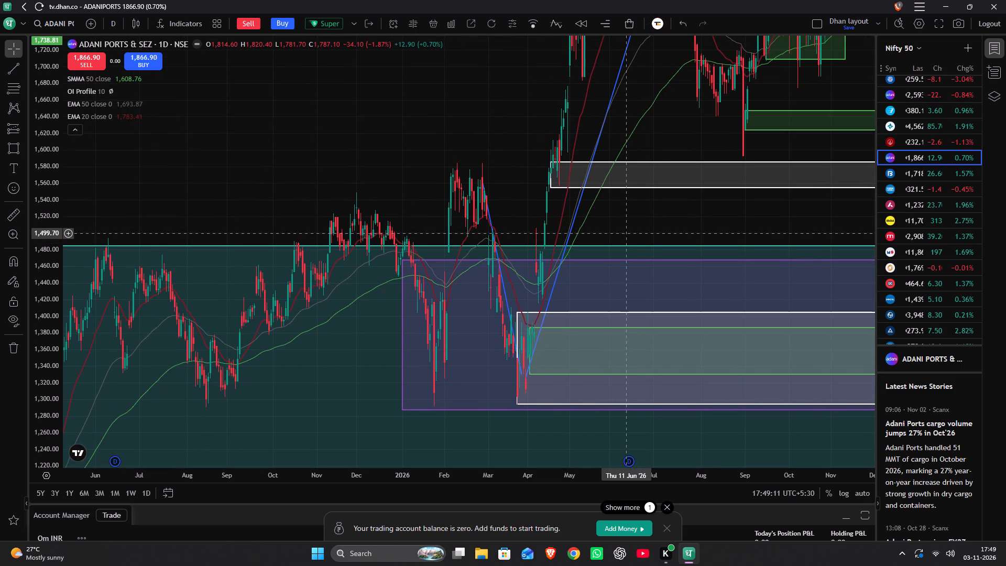
left_click_drag(625, 233, 457, 476)
scroll(528, 379, "up", 5)
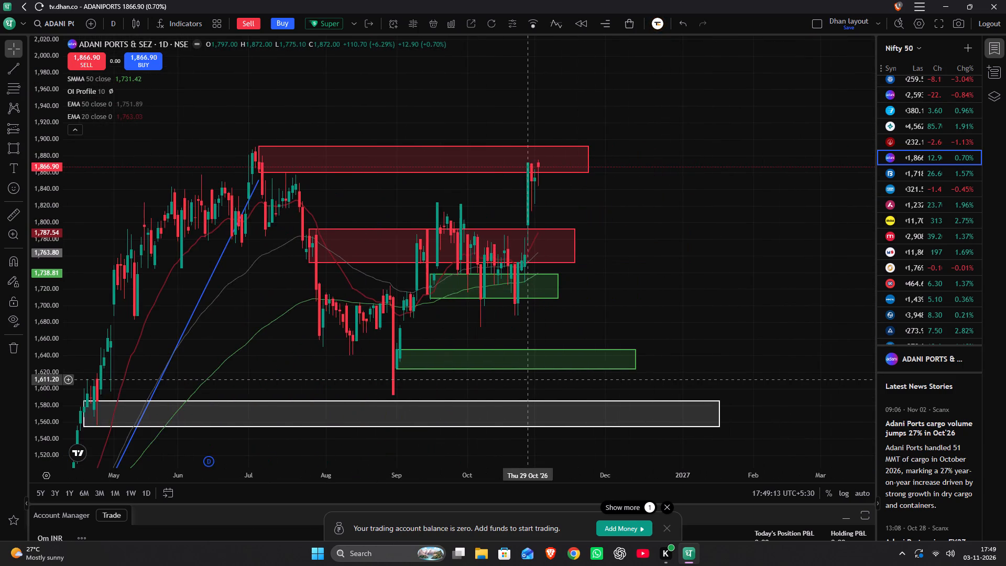
scroll(528, 379, "up", 3)
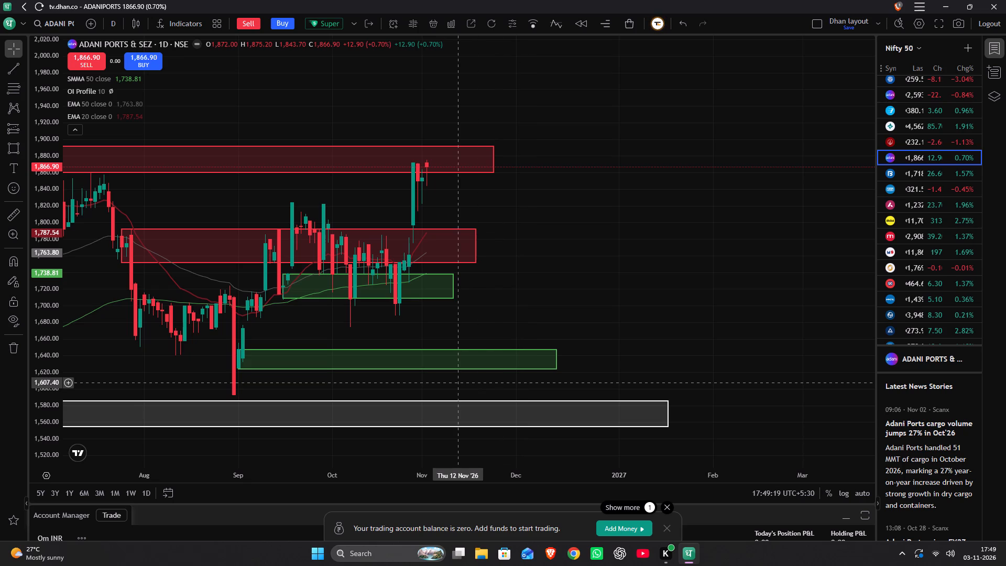
key("alt+shift+r")
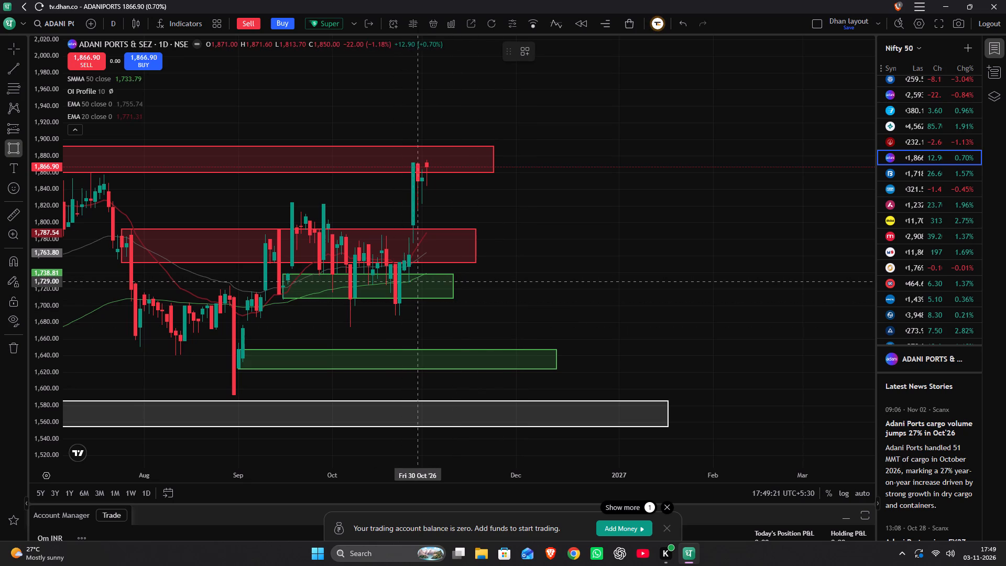
left_click_drag(408, 281, 730, 255)
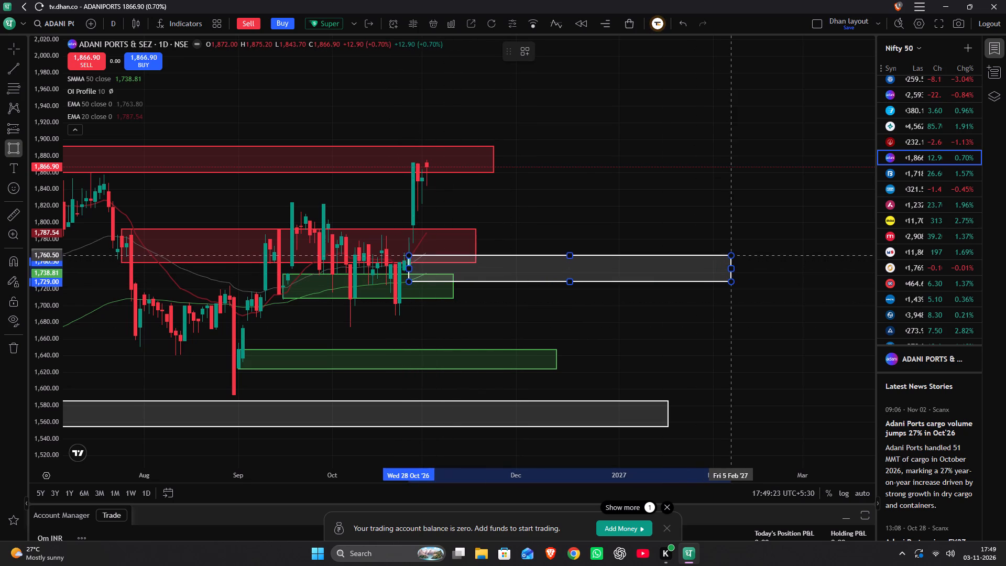
left_click_drag(730, 255, 730, 255)
left_click(730, 255)
left_click(729, 214)
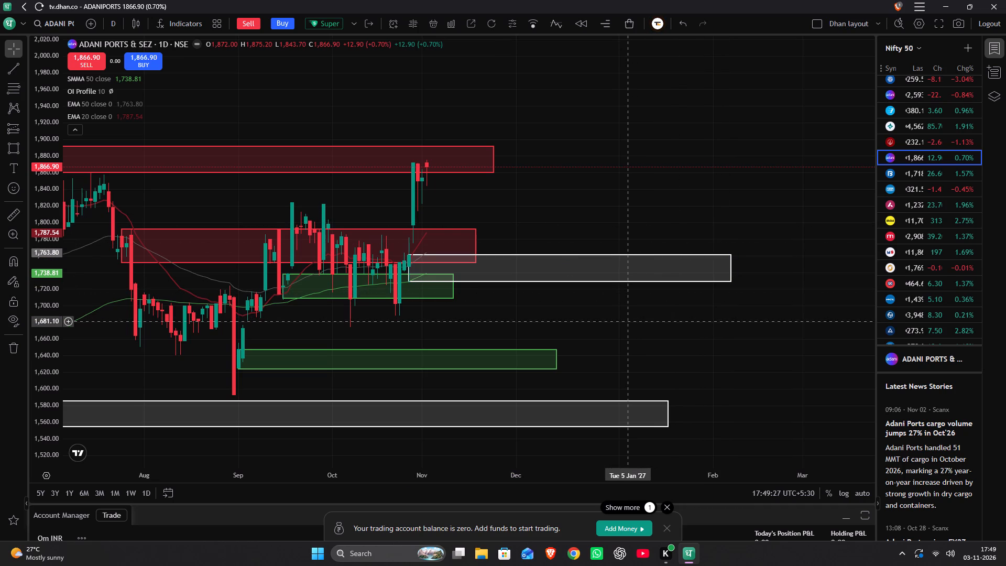
Draw a white rectangle zone over the lower green zone, about 1,622 to 1,645, from 1 September 2026 to mid-February 2027.
left_click_drag(447, 334, 535, 287)
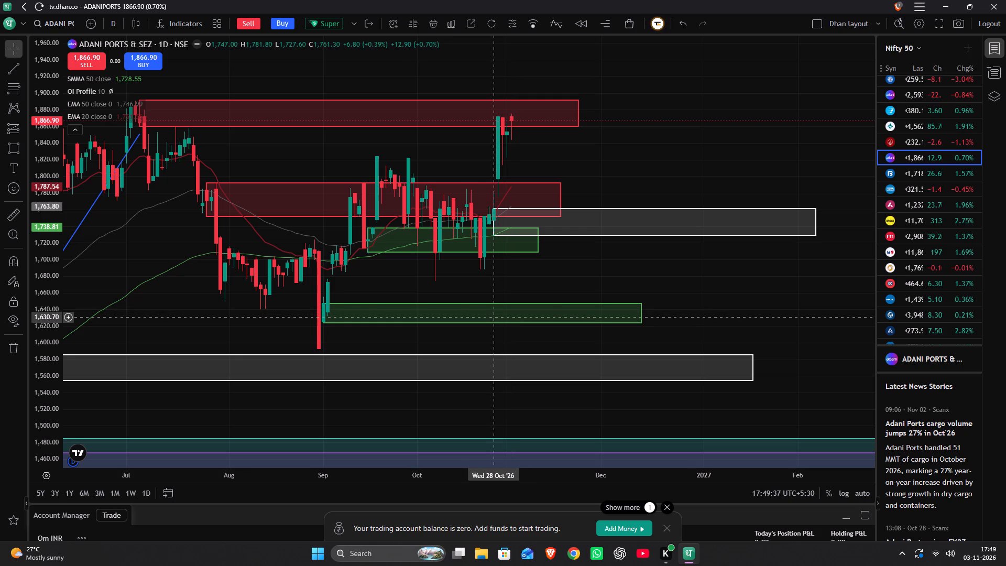
key("alt+shift+e")
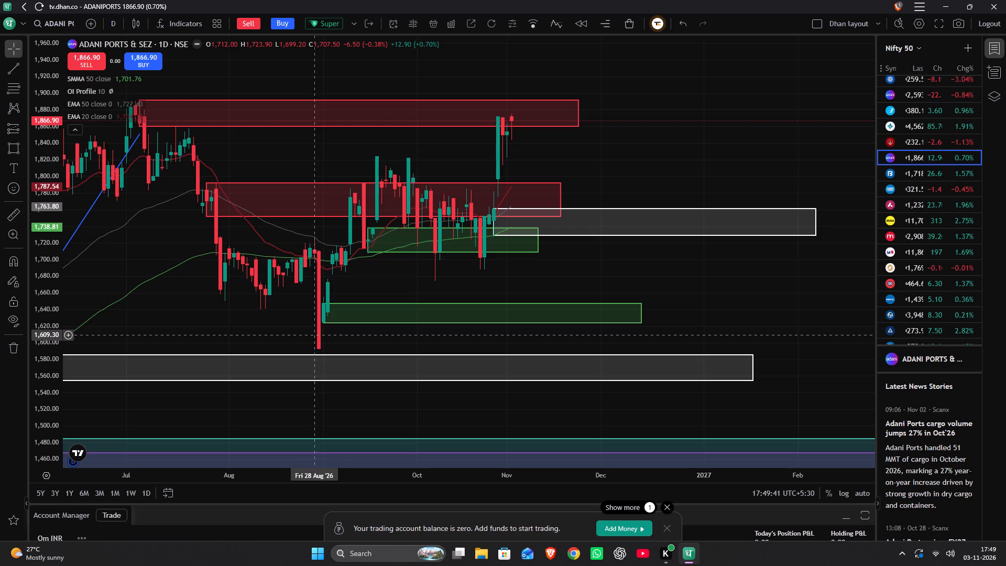
key("alt+shift+r")
left_click_drag(323, 324, 637, 333)
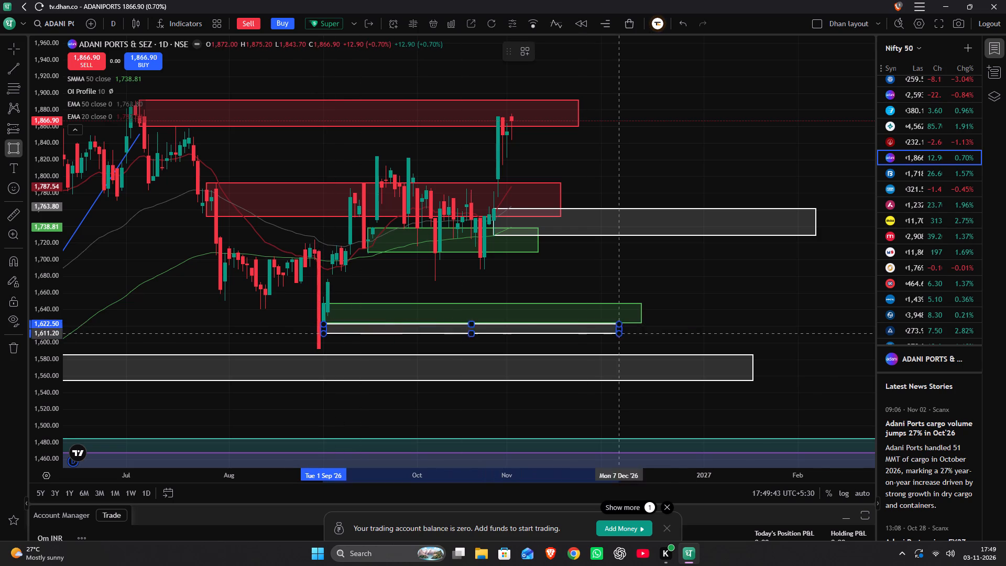
left_click_drag(637, 333, 854, 304)
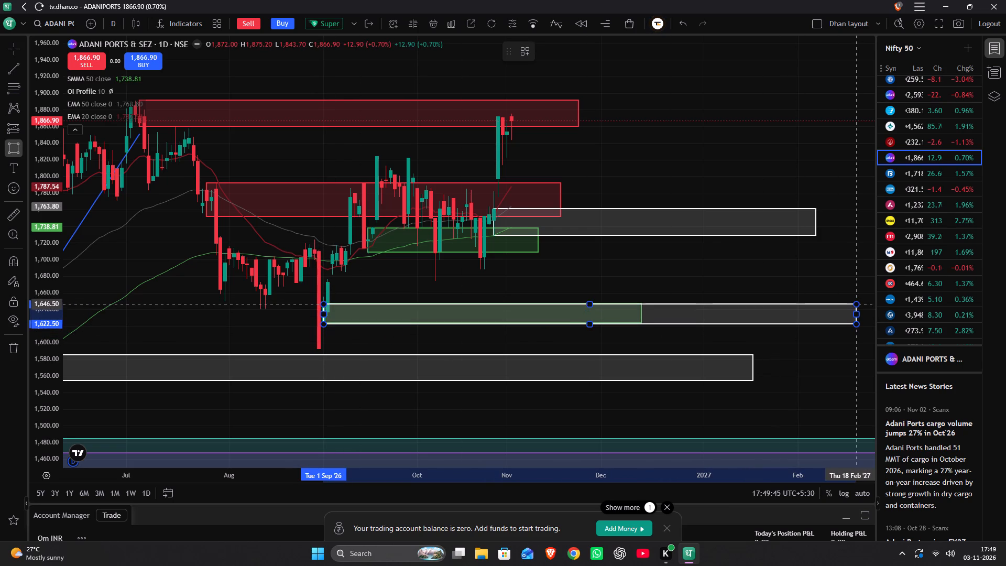
left_click_drag(854, 304, 854, 305)
left_click(854, 305)
left_click(832, 273)
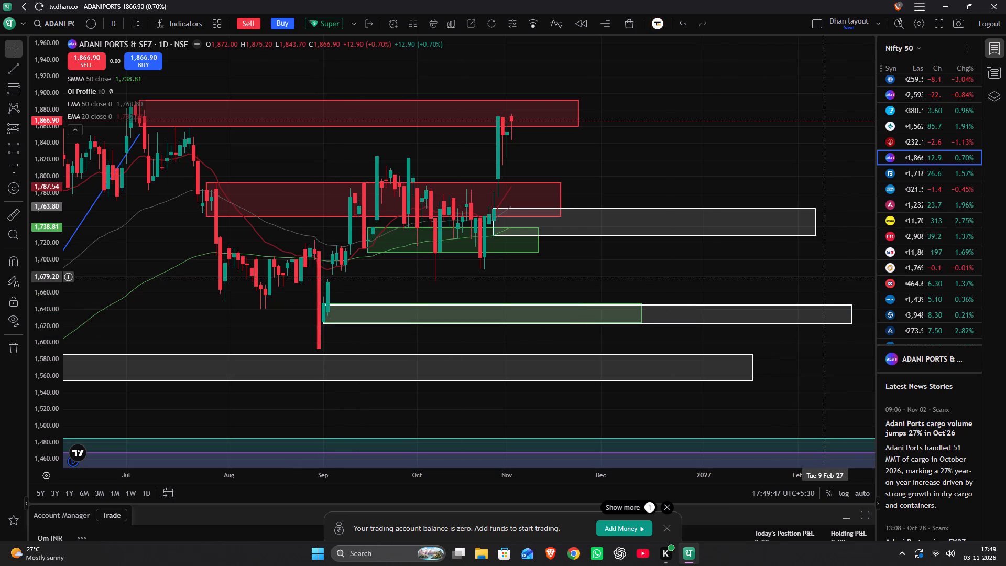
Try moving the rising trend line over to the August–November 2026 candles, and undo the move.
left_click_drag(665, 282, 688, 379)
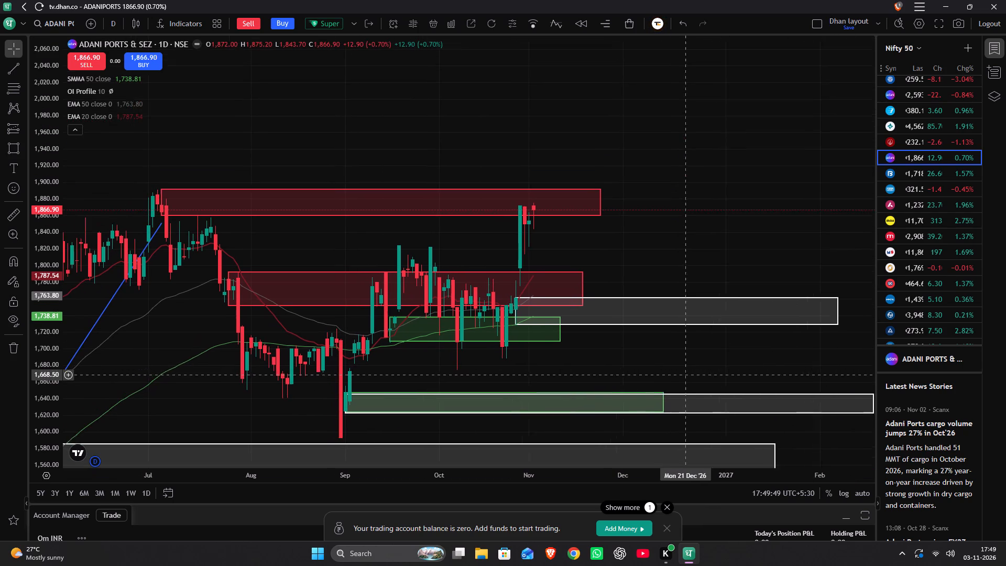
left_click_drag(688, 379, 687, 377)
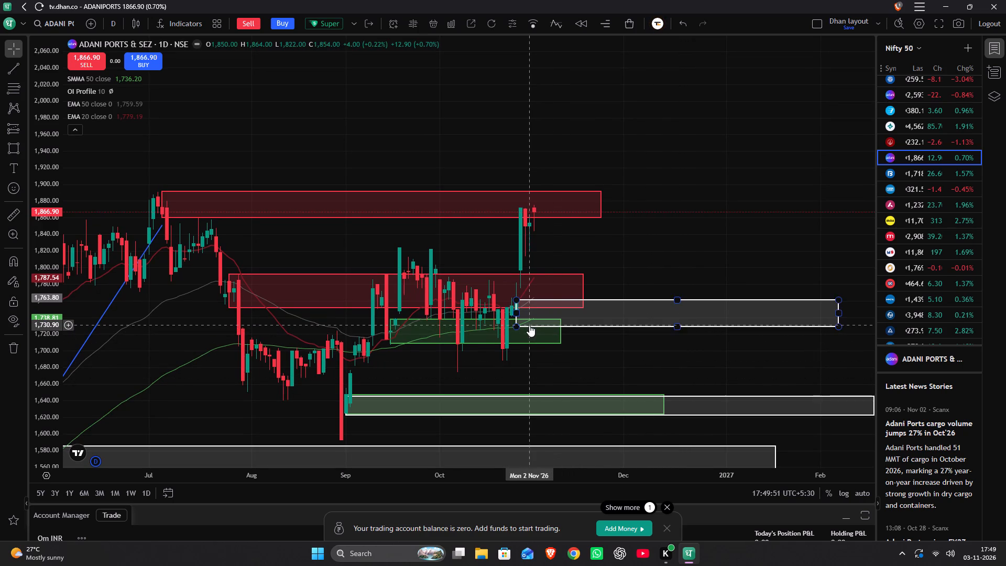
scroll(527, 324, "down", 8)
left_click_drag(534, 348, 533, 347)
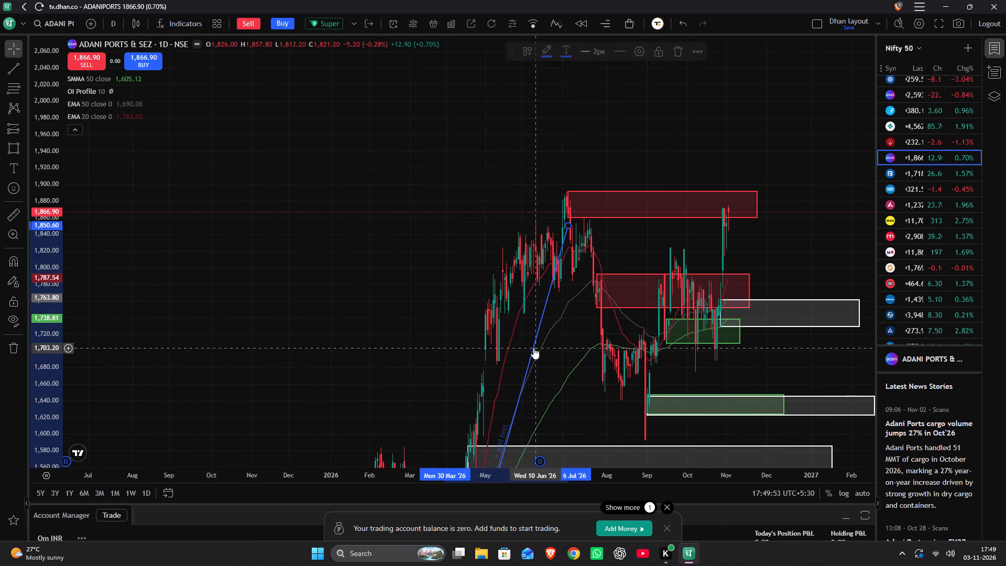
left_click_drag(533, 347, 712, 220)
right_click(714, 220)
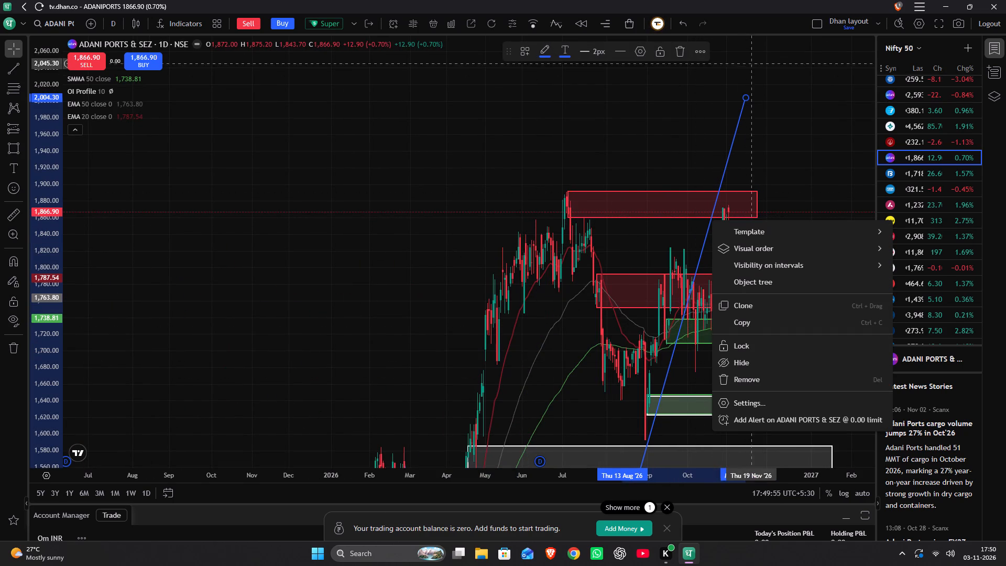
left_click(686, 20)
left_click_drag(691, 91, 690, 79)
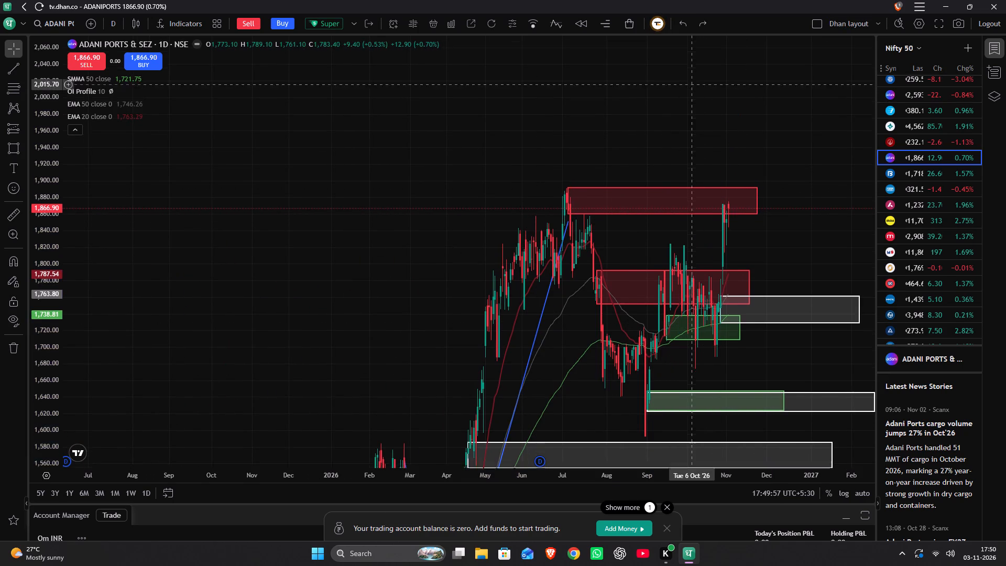
Switch the Adani Ports chart to the 1M interval and examine the recent candles around the marked zones.
left_click_drag(690, 79, 706, 28)
left_click_drag(549, 299, 605, 158)
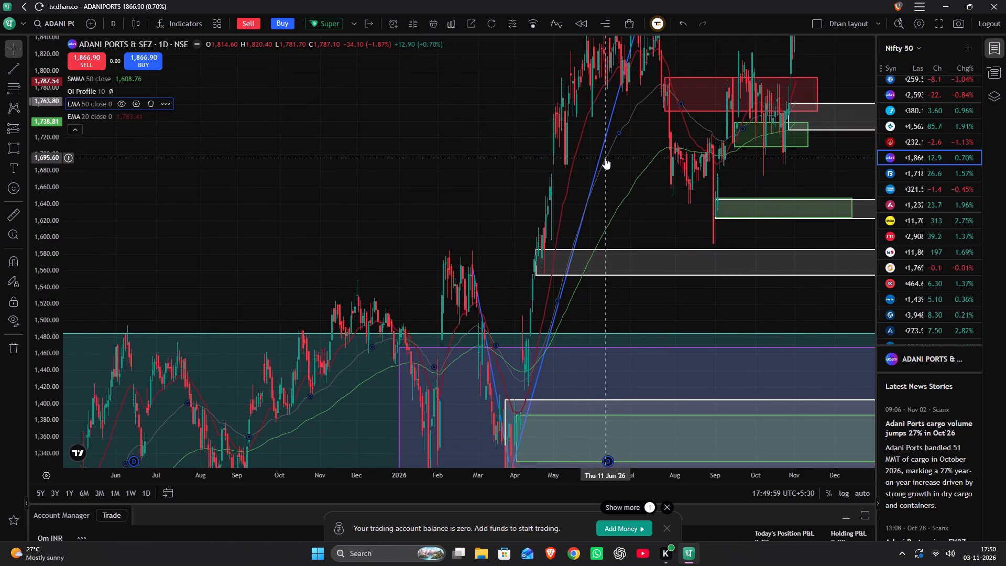
left_click(625, 171)
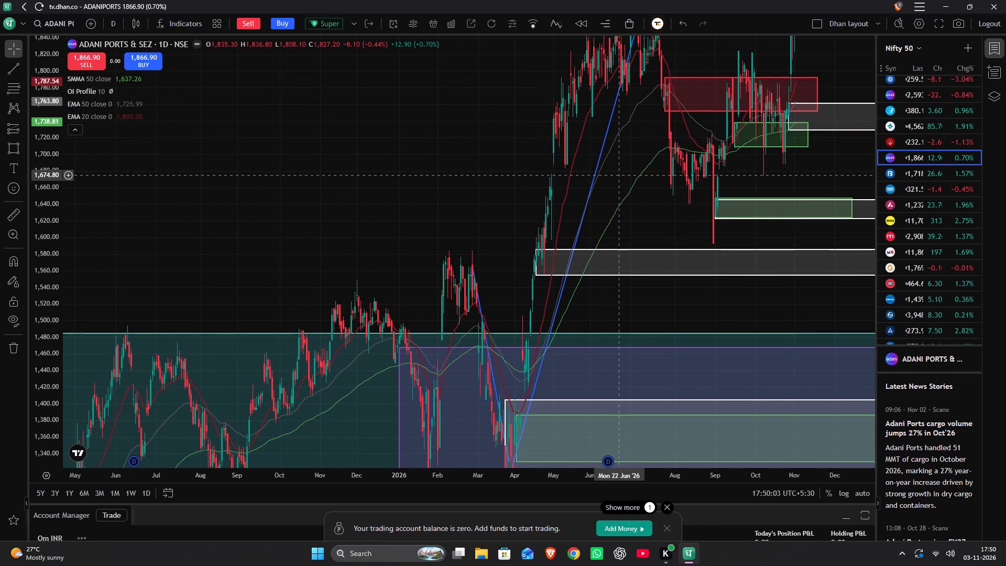
key("1")
key("m")
key("Return")
scroll(619, 175, "up", 7)
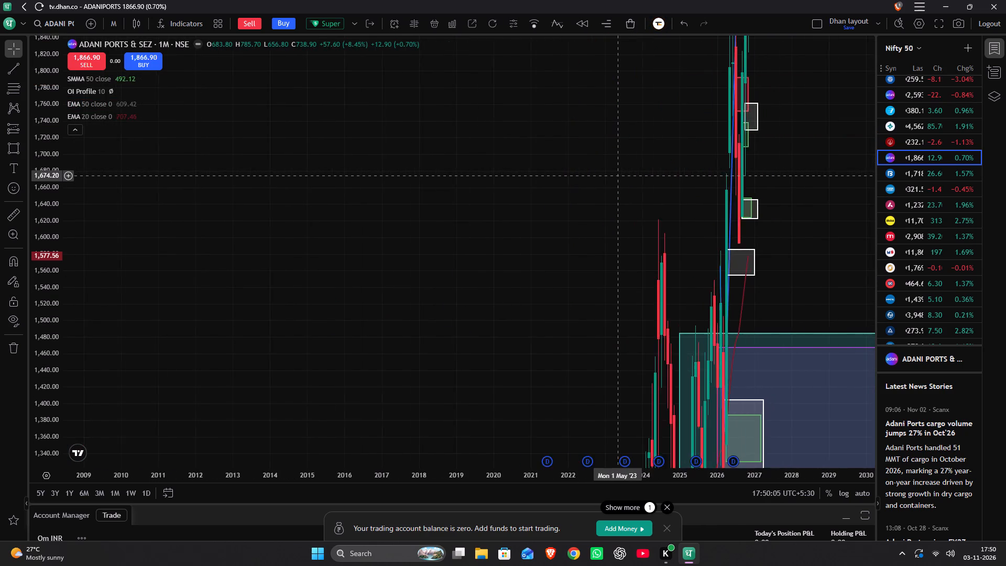
scroll(619, 176, "up", 17)
left_click_drag(485, 149, 688, 407)
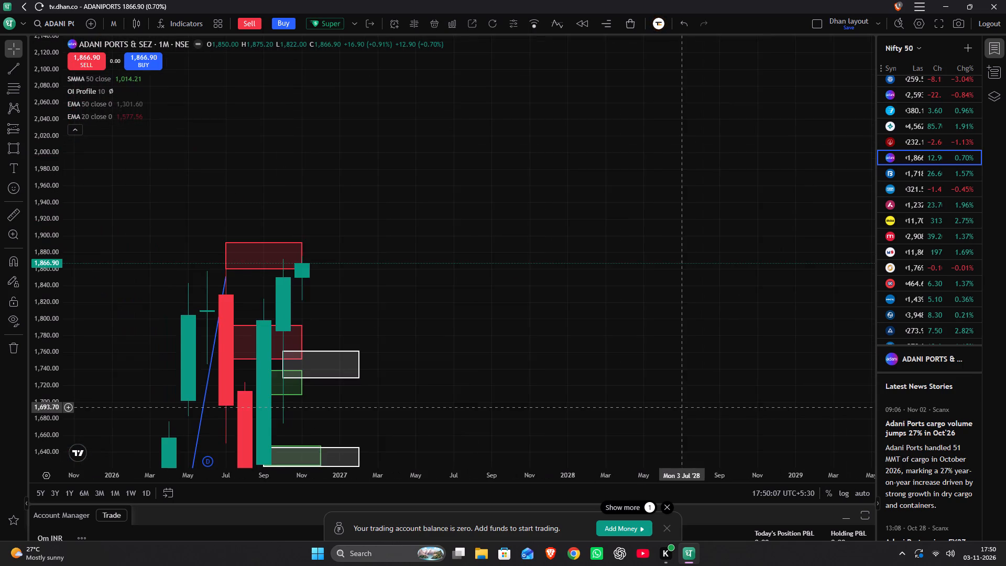
left_click_drag(688, 407, 693, 358)
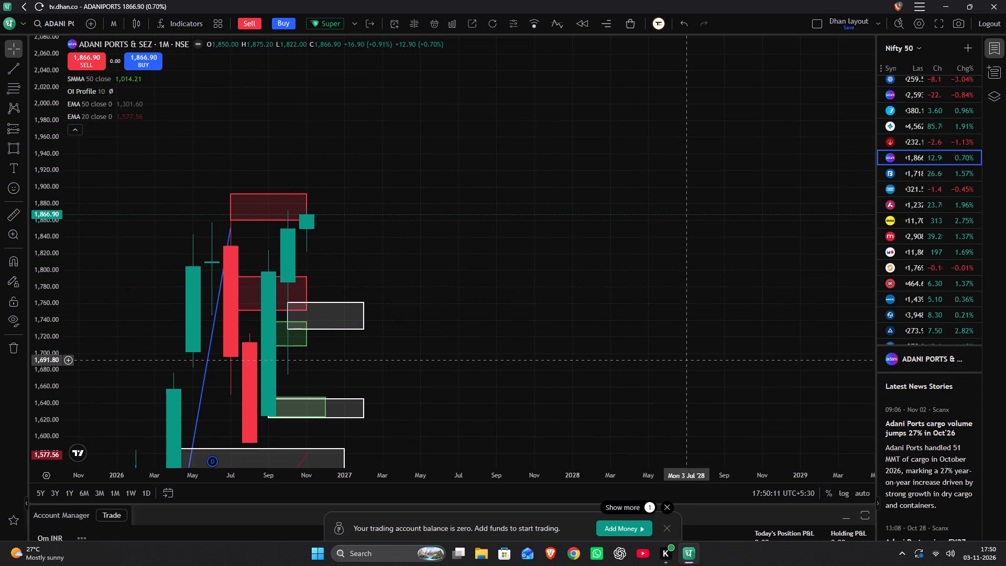
Examine the Adani Ports zones on the 3M interval and on the 6M interval.
type("3m")
key("Return")
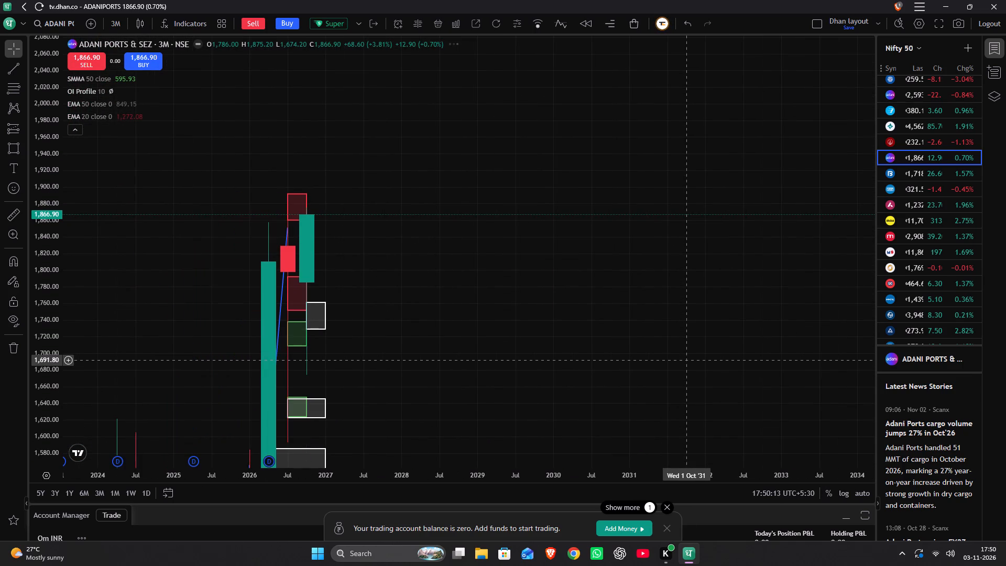
left_click_drag(649, 378, 759, 214)
type("6m")
key("Return")
left_click_drag(750, 221, 755, 265)
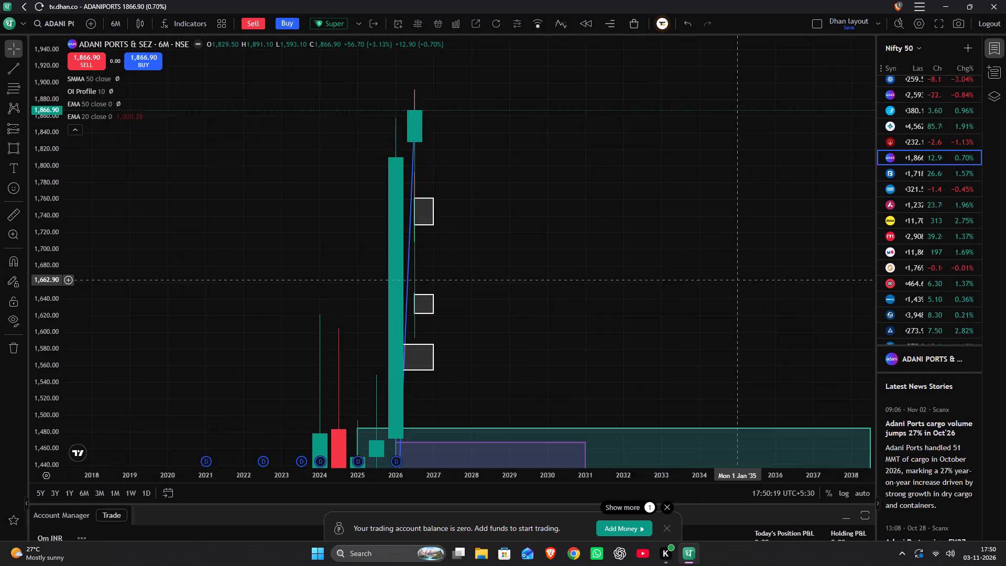
left_click_drag(755, 265, 789, 210)
Return to the 1D interval and examine the June–November 2026 candles against the supply and demand zones.
type("1d")
key("Return")
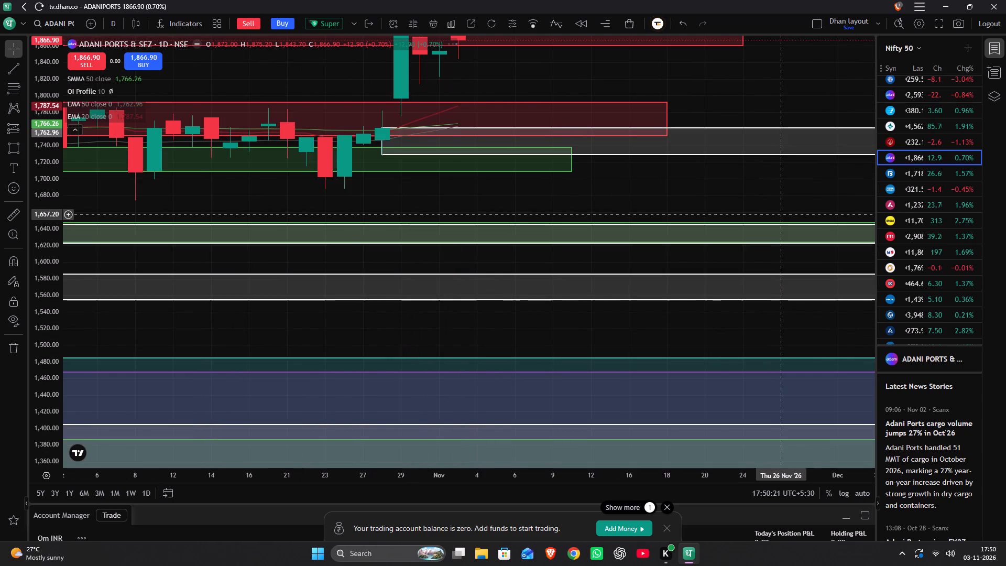
scroll(775, 217, "down", 11)
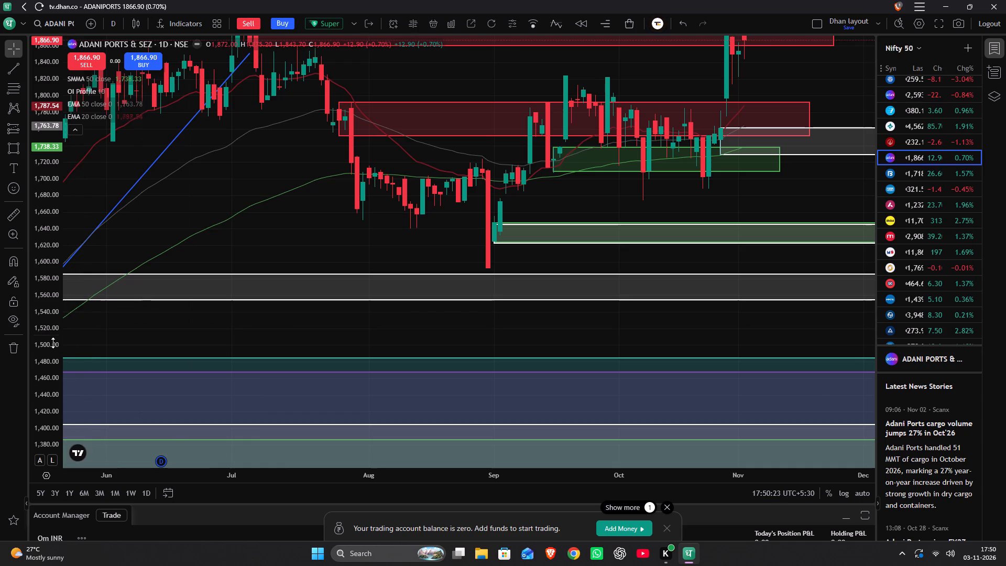
scroll(51, 343, "up", 14)
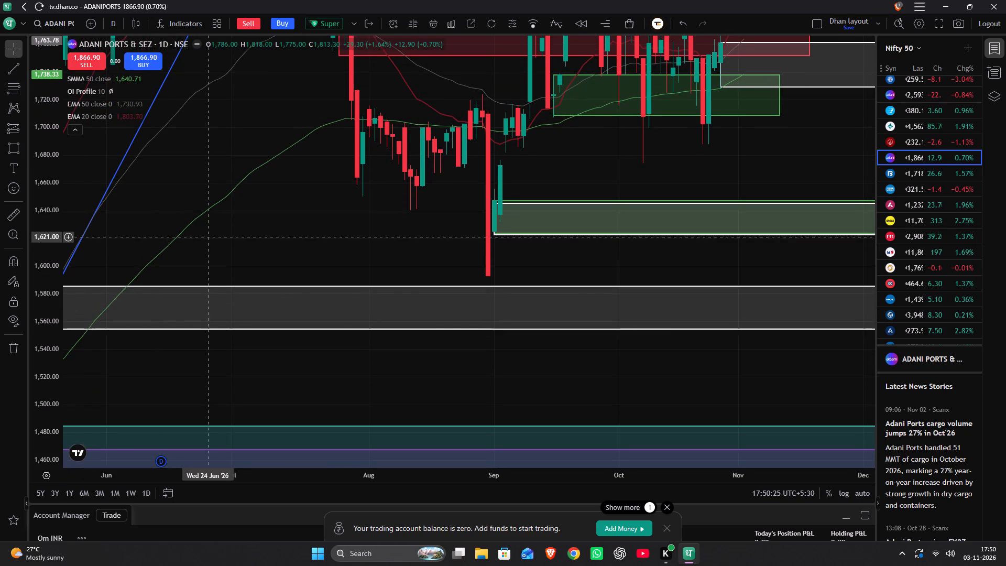
left_click_drag(210, 236, 216, 448)
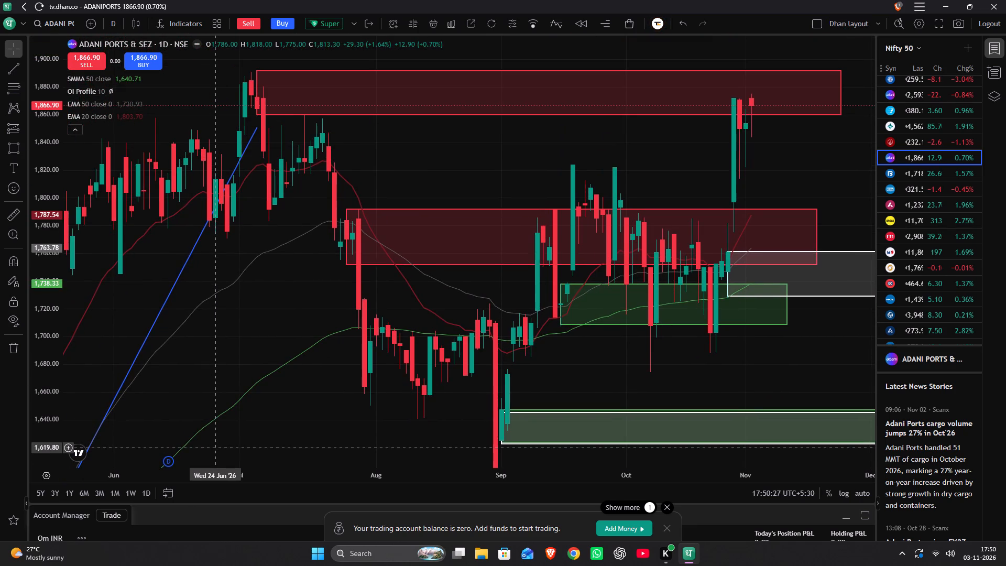
left_click_drag(216, 448, 216, 414)
Switch to the 1M interval and examine the April–November 2026 candles against the marked zones.
type("1m")
key("Return")
scroll(356, 372, "up", 12)
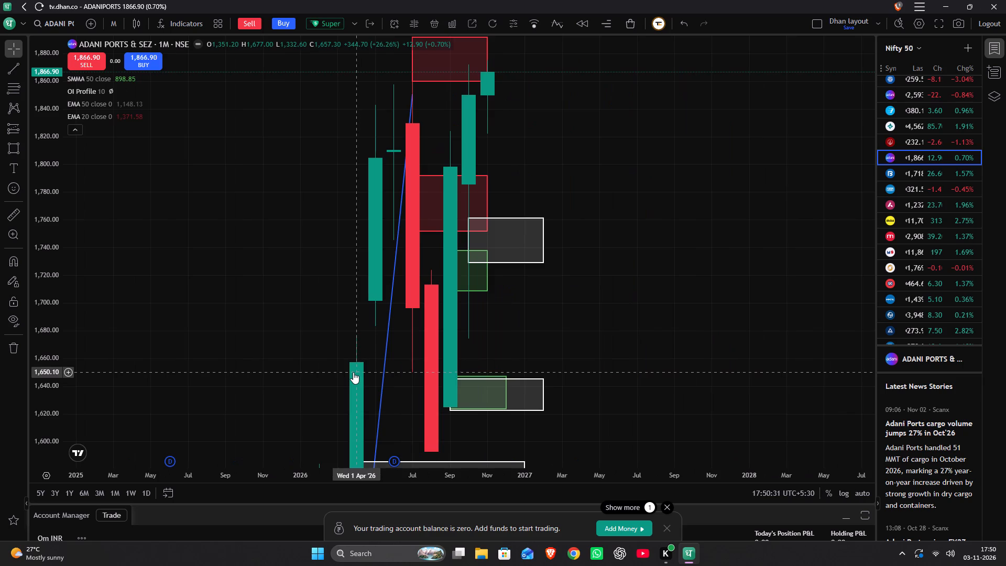
scroll(353, 372, "up", 1)
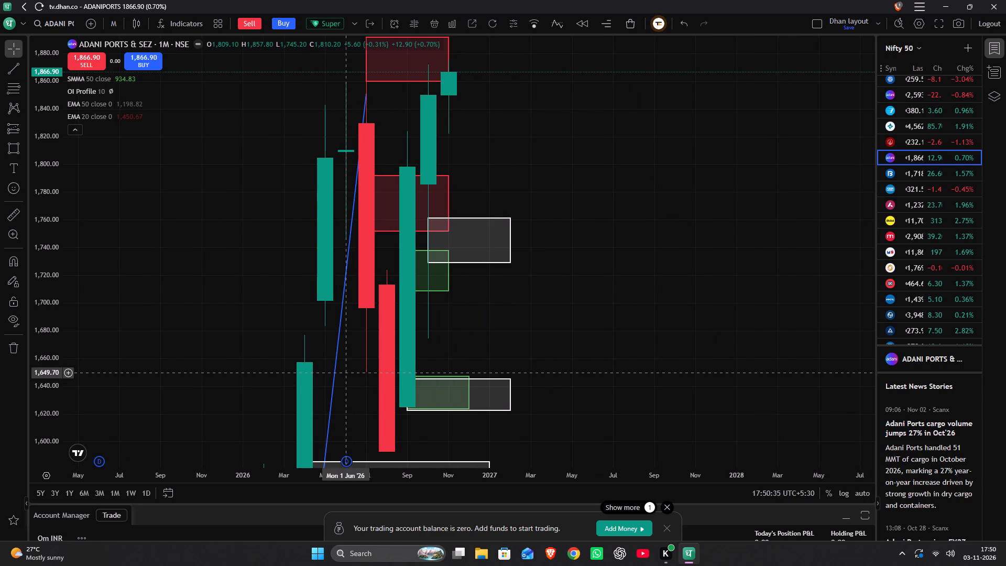
left_click_drag(345, 373, 314, 377)
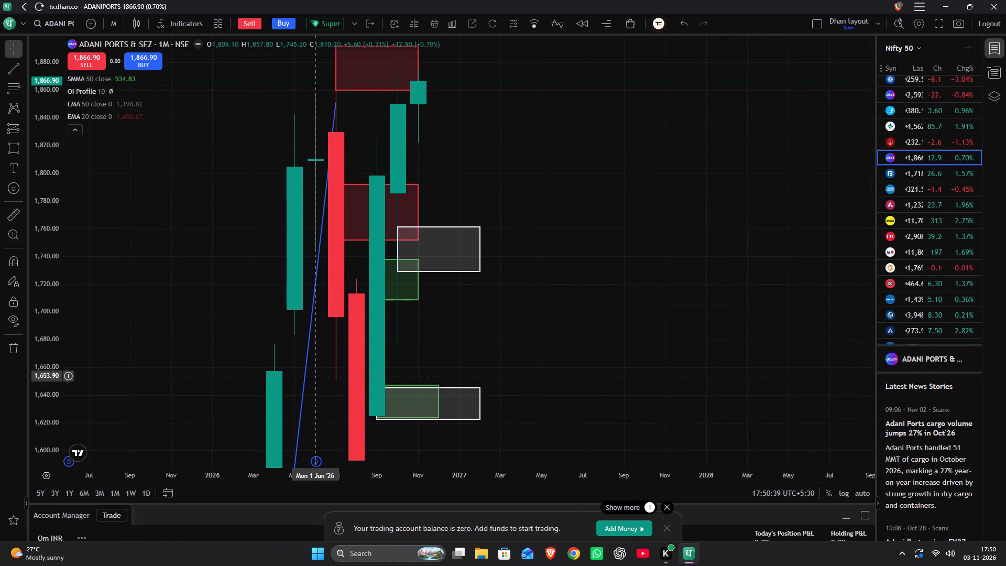
Switch back to the 1D interval and examine the zones from the November 2026 highs down to the April 2026 lows.
key("1")
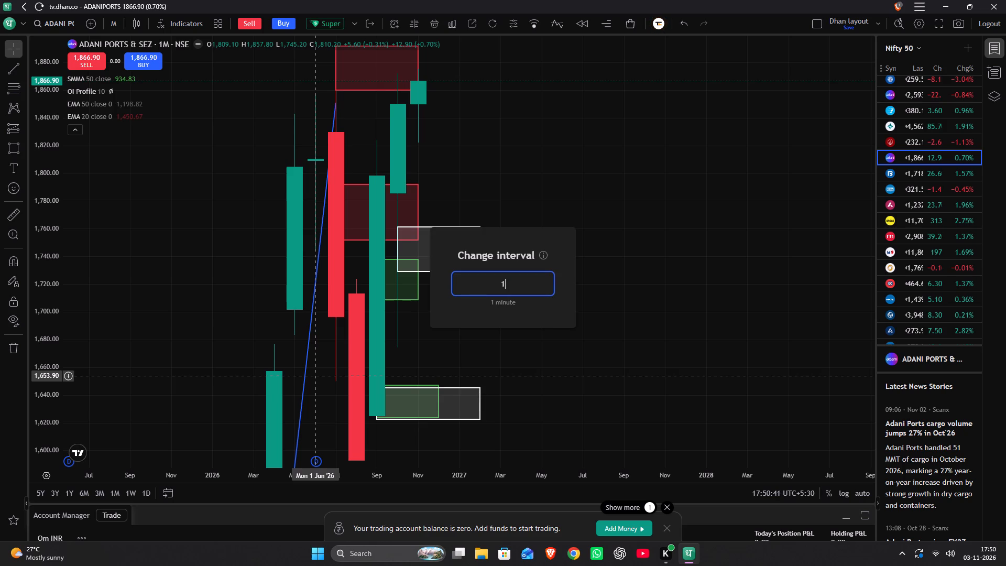
key("d")
key("Return")
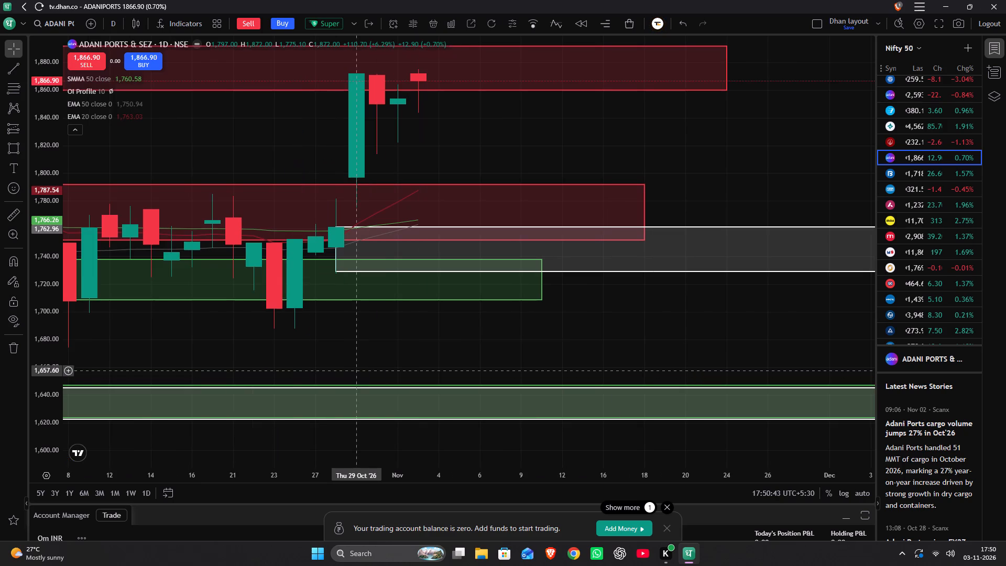
scroll(349, 340, "down", 8)
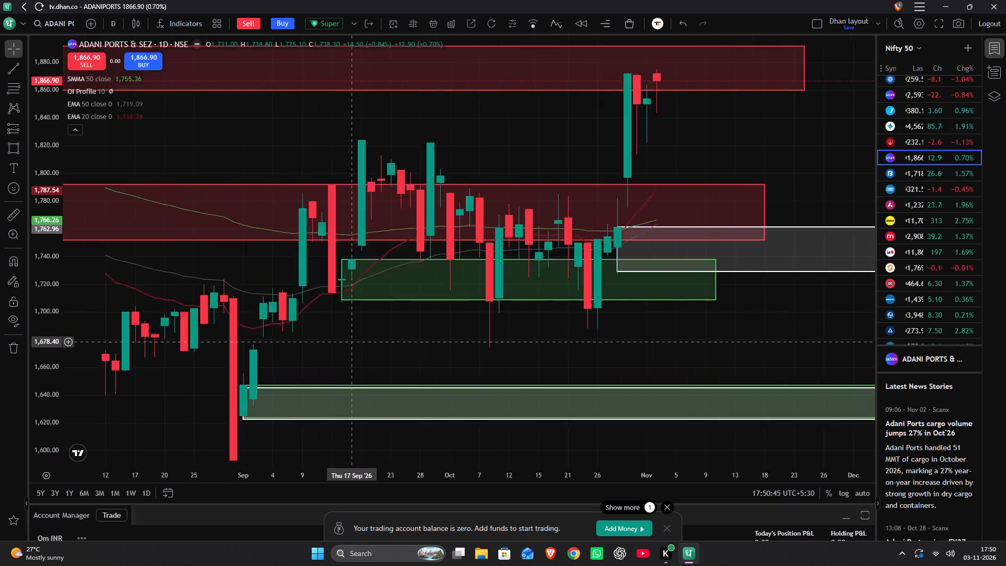
scroll(348, 342, "down", 1)
left_click_drag(342, 352, 654, 193)
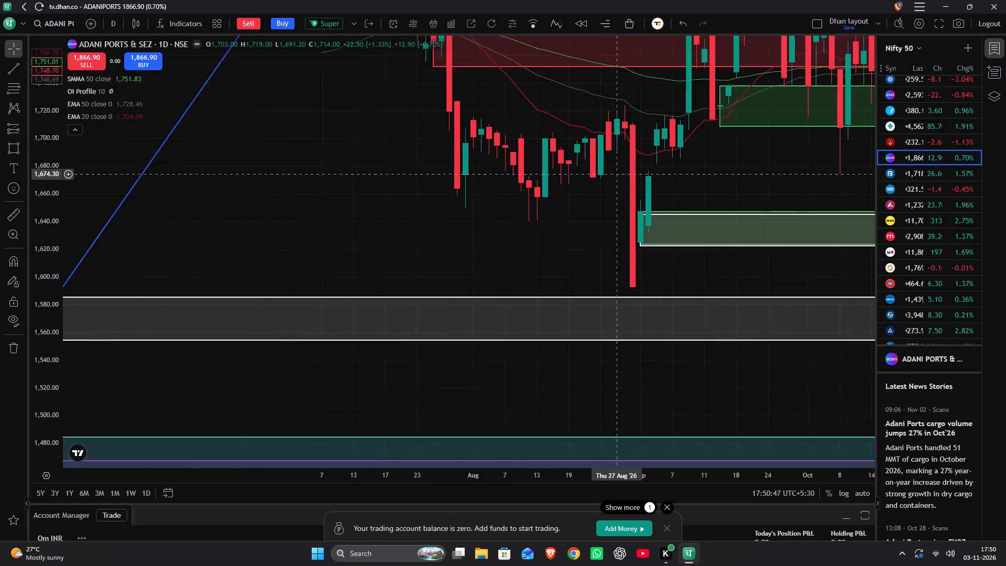
left_click_drag(654, 193, 709, 204)
scroll(677, 216, "down", 4)
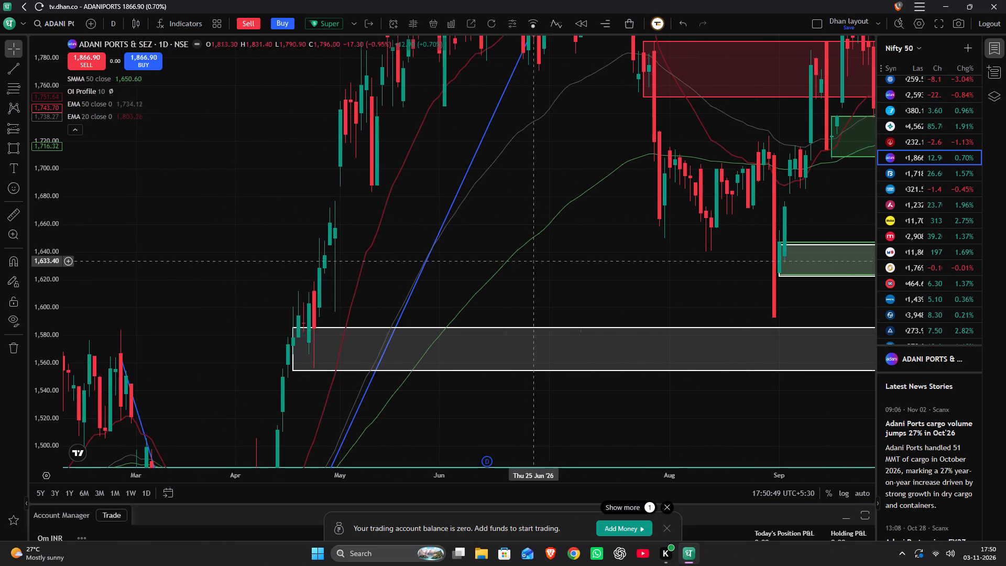
left_click_drag(477, 282, 569, 173)
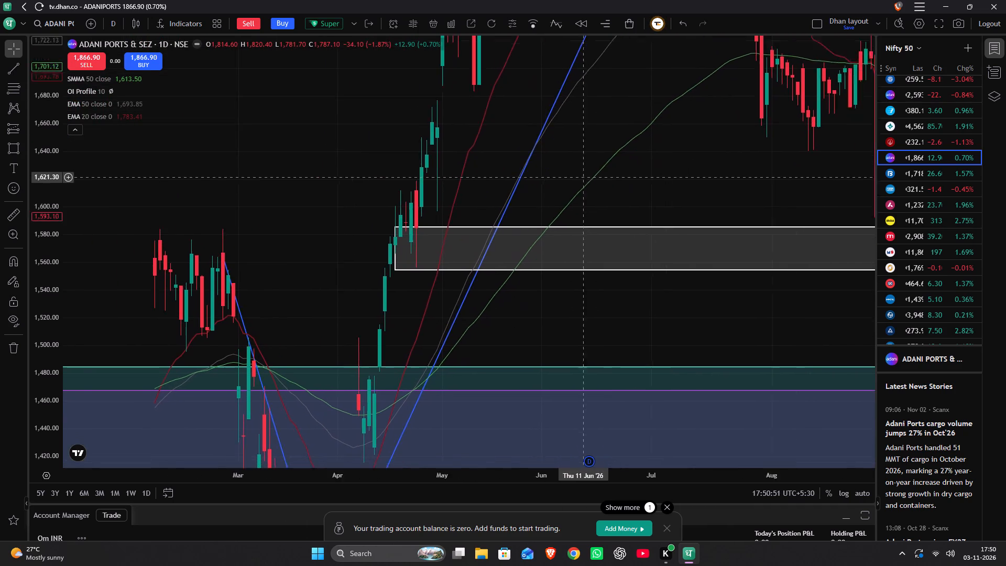
left_click_drag(569, 173, 514, 160)
left_click_drag(469, 326, 469, 323)
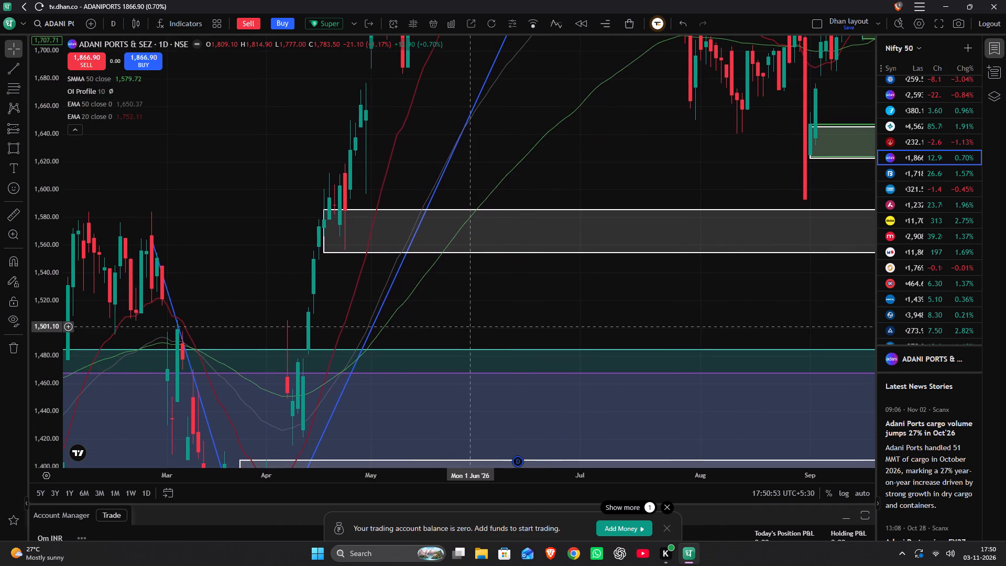
left_click_drag(469, 323, 521, 232)
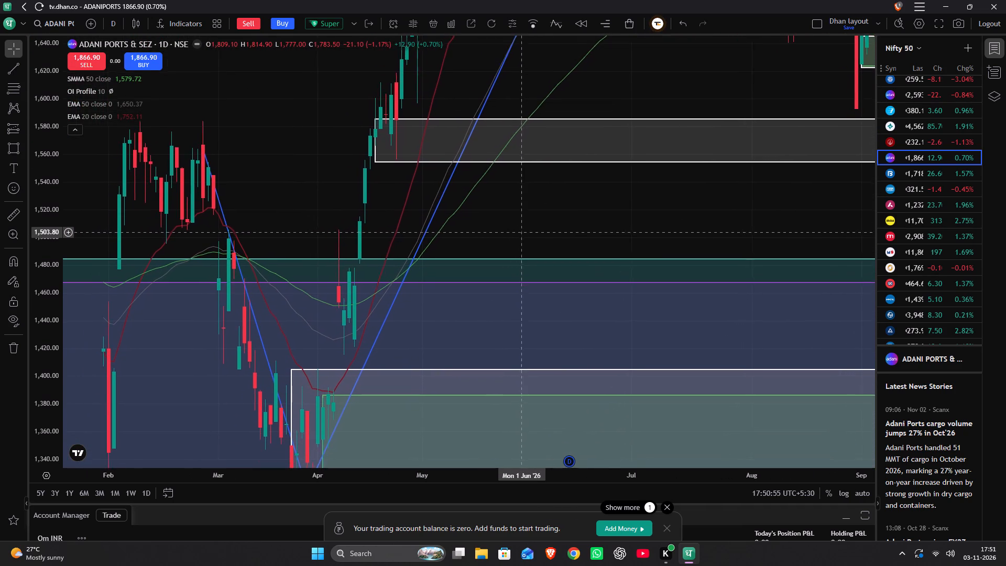
left_click_drag(521, 232, 533, 209)
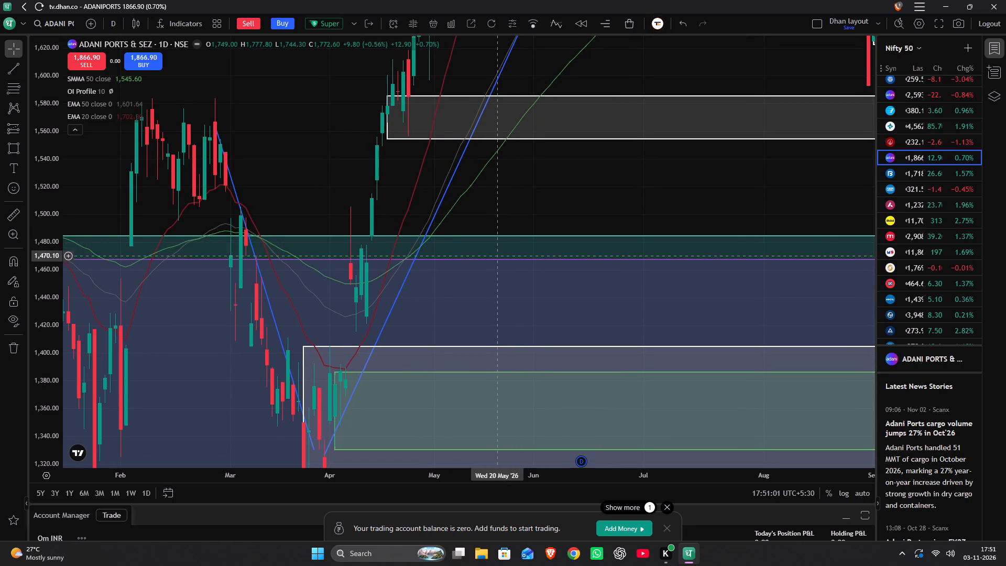
left_click_drag(464, 311, 488, 192)
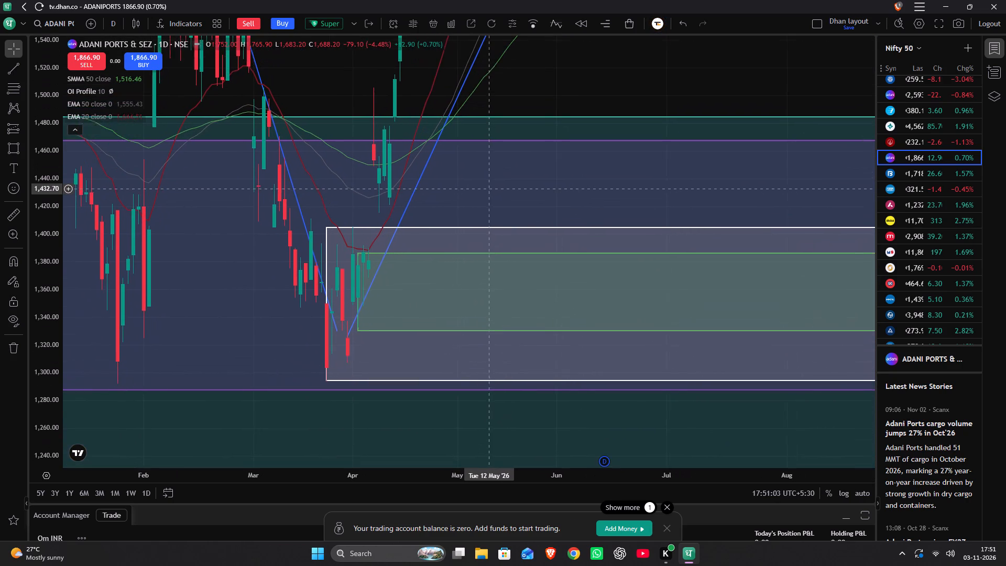
left_click_drag(488, 192, 485, 193)
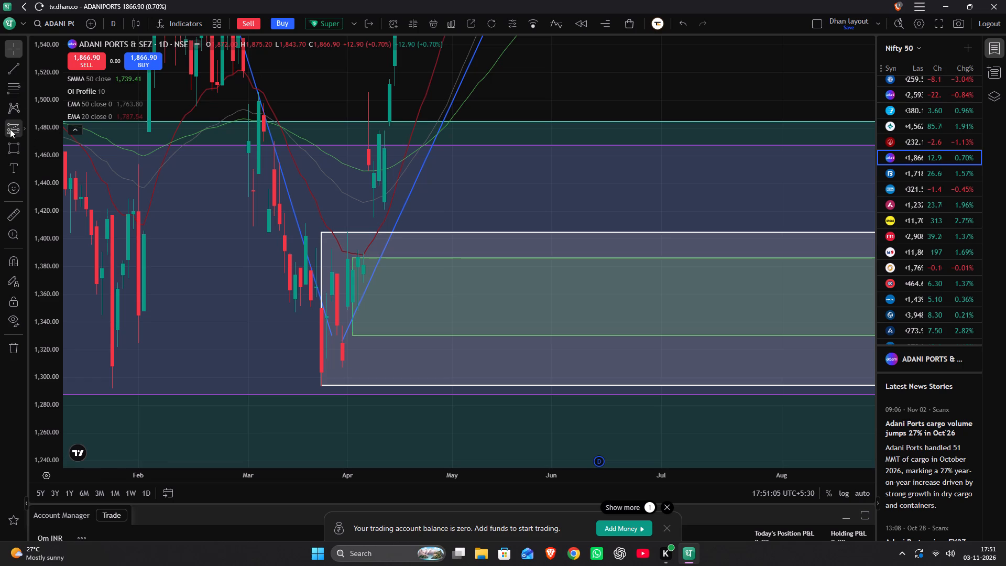
Place a long position with its entry at about 1,385.80, the green zone's upper edge, starting 20 July 2026.
left_click(12, 132)
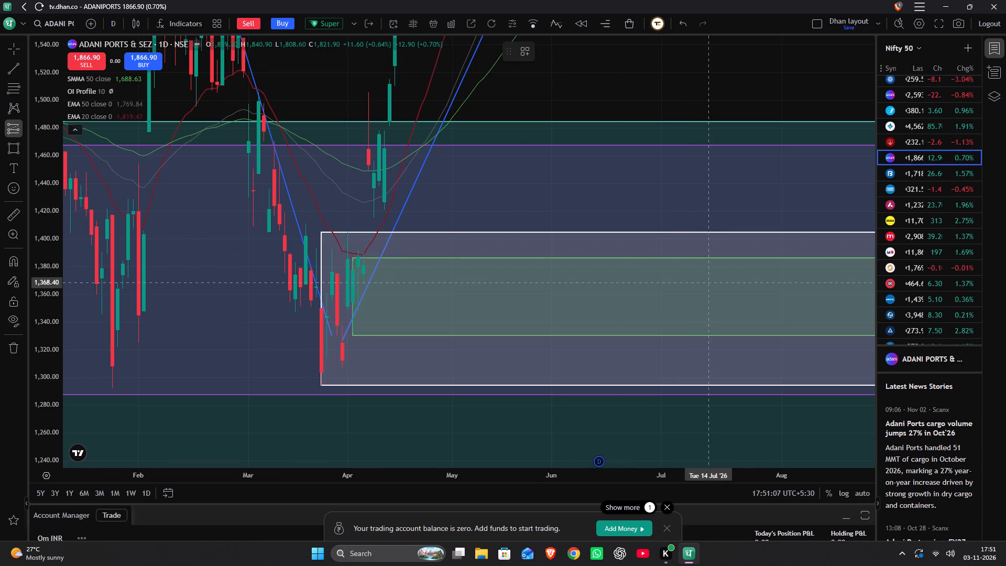
left_click(731, 258)
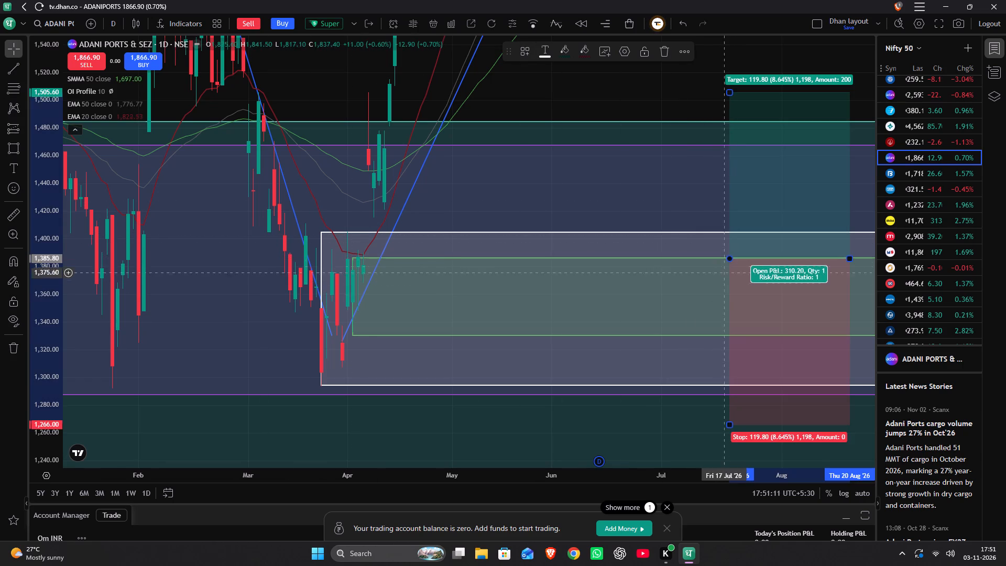
Raise the long position's stop level to about 1,306, just above the white zone's lower edge.
left_click_drag(651, 369, 403, 380)
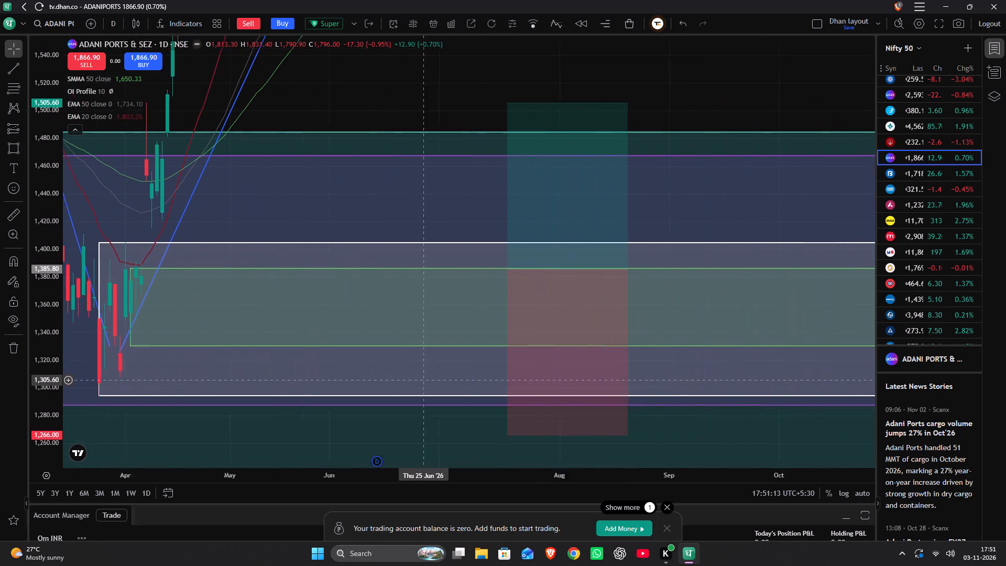
left_click_drag(403, 380, 397, 381)
left_click_drag(480, 435, 480, 413)
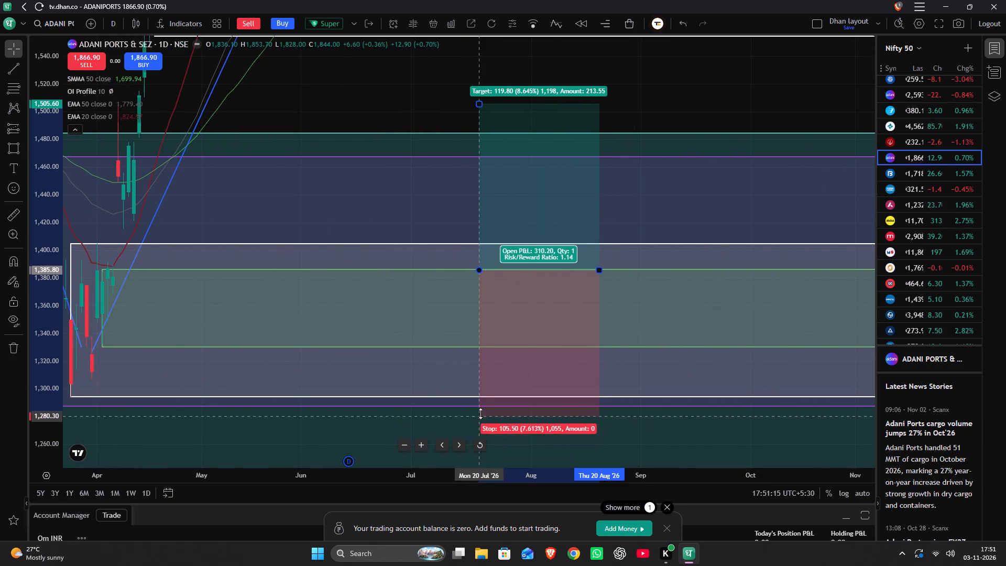
left_click_drag(480, 413, 490, 388)
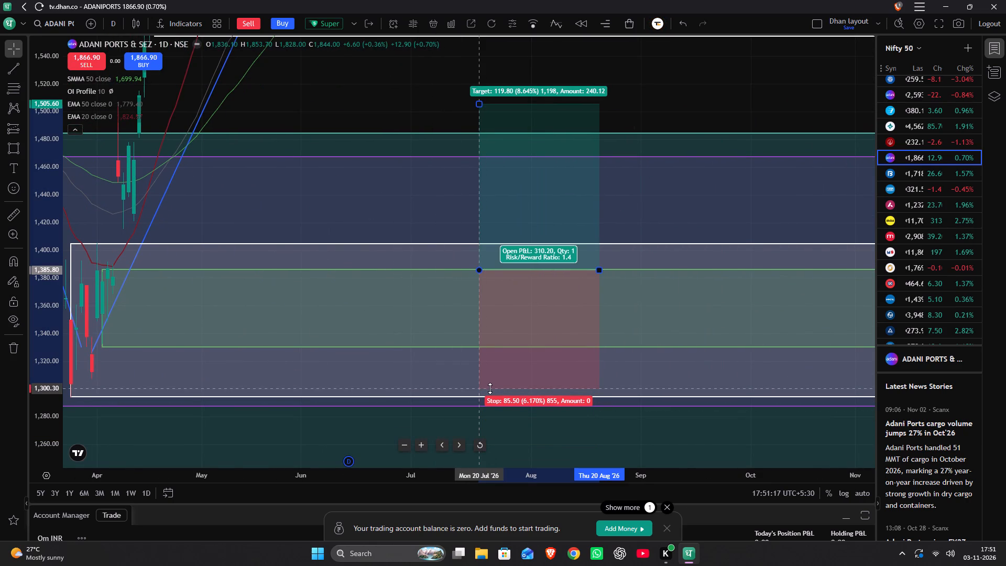
left_click_drag(490, 388, 490, 388)
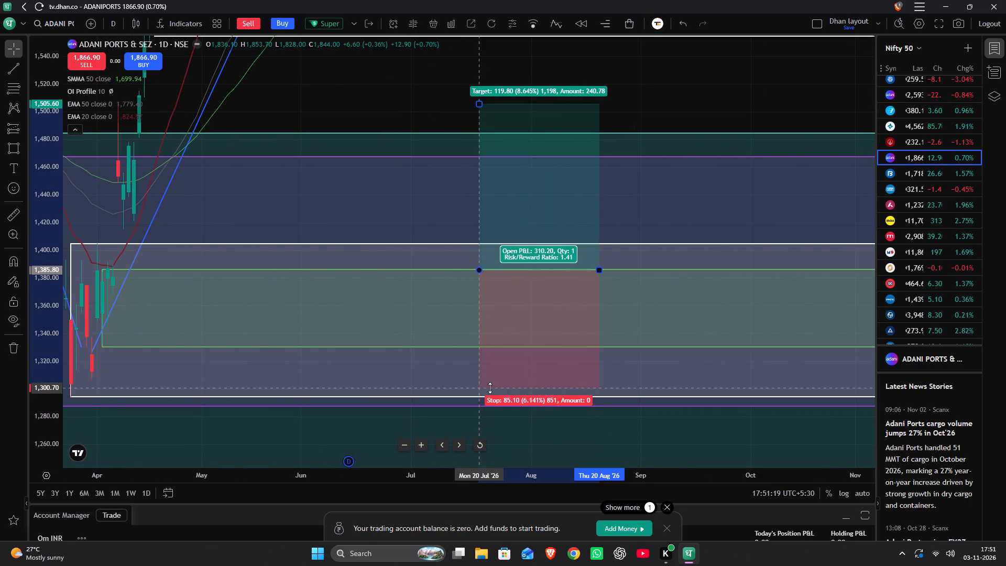
left_click_drag(490, 388, 491, 384)
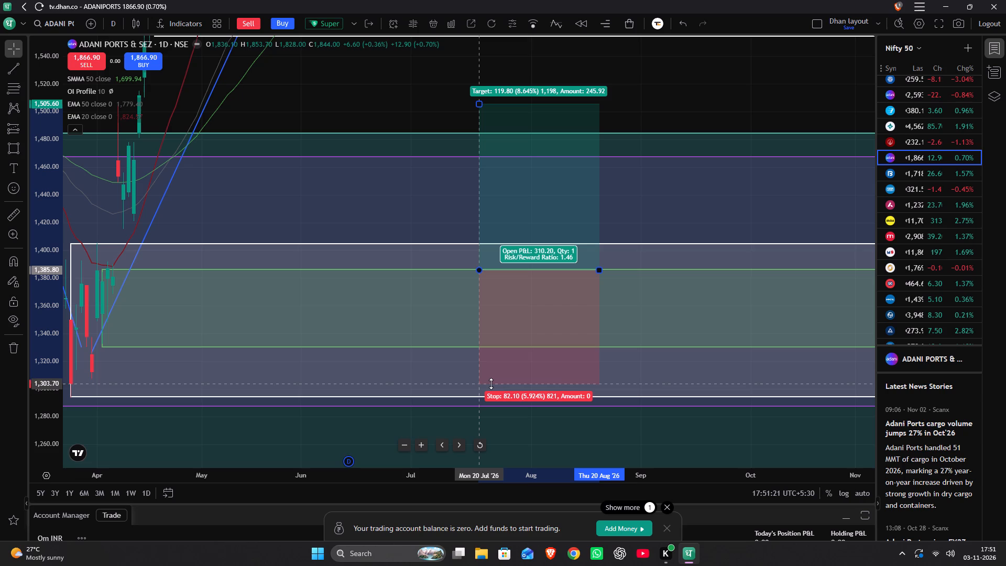
left_click_drag(491, 384, 492, 380)
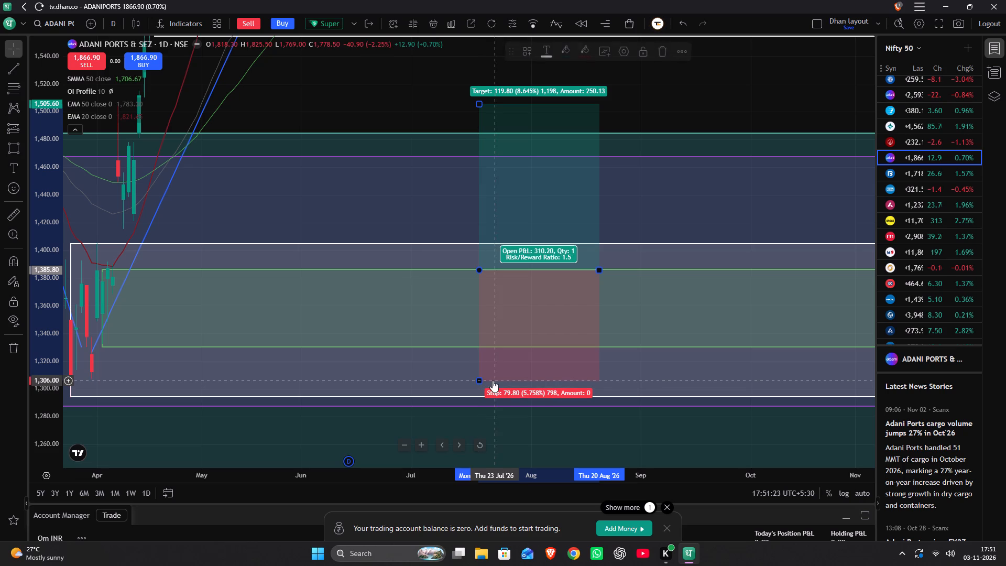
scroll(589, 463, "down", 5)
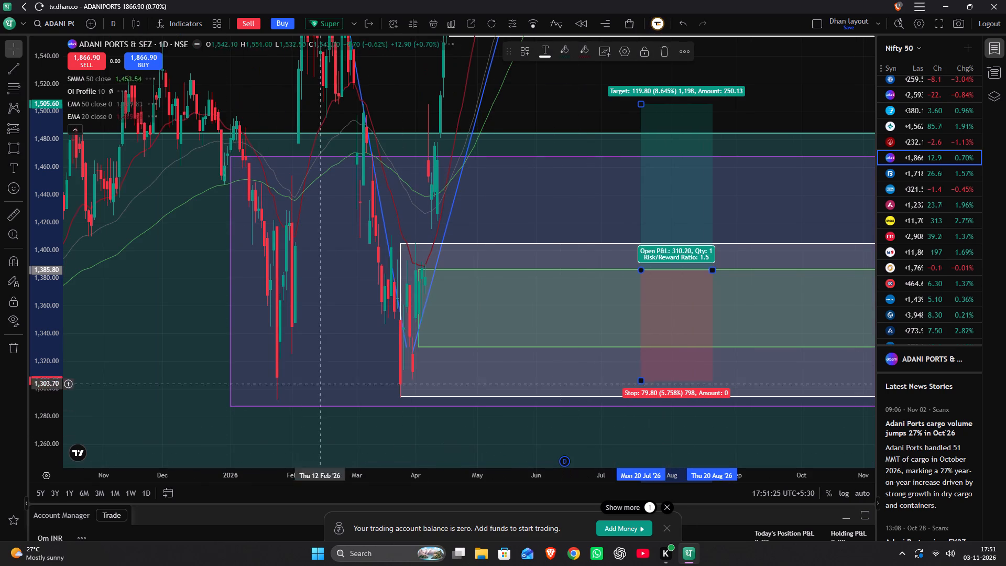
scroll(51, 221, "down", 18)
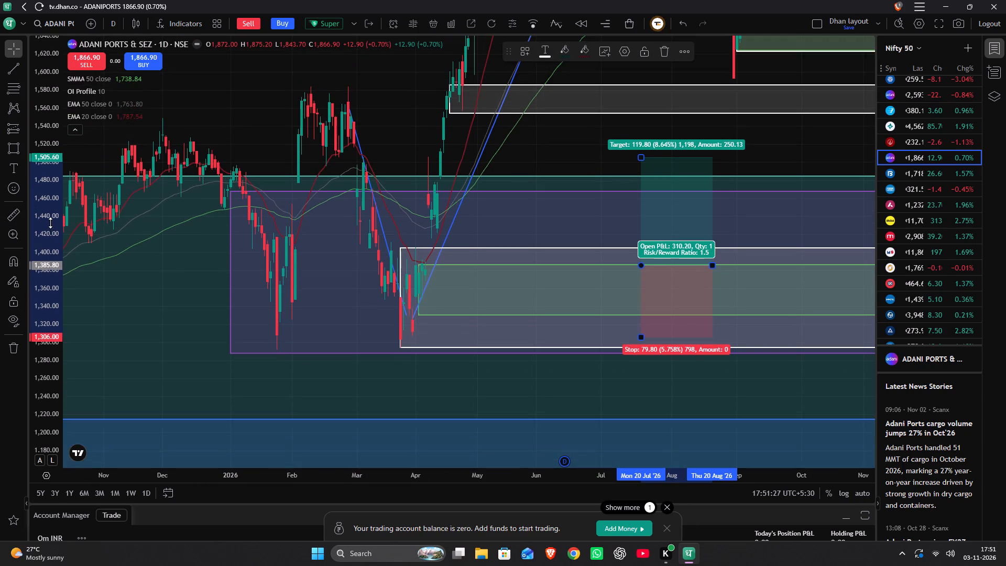
Raise the long position's target level to about 1,625.20, near the lower edge of the September green zone, for a risk/reward ratio of 3.
scroll(50, 223, "down", 4)
left_click_drag(445, 133, 287, 342)
left_click_drag(485, 372, 486, 356)
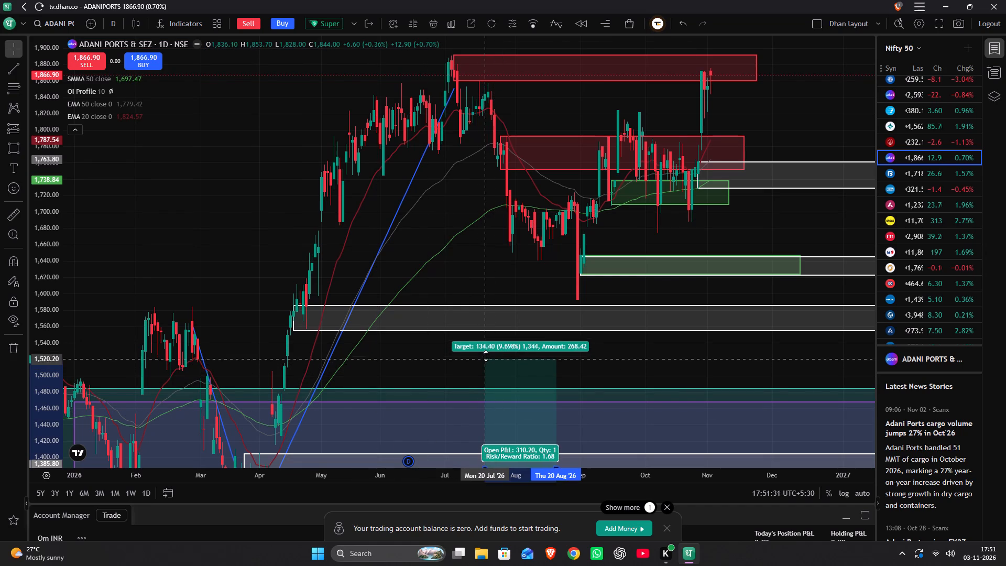
left_click_drag(486, 356, 501, 300)
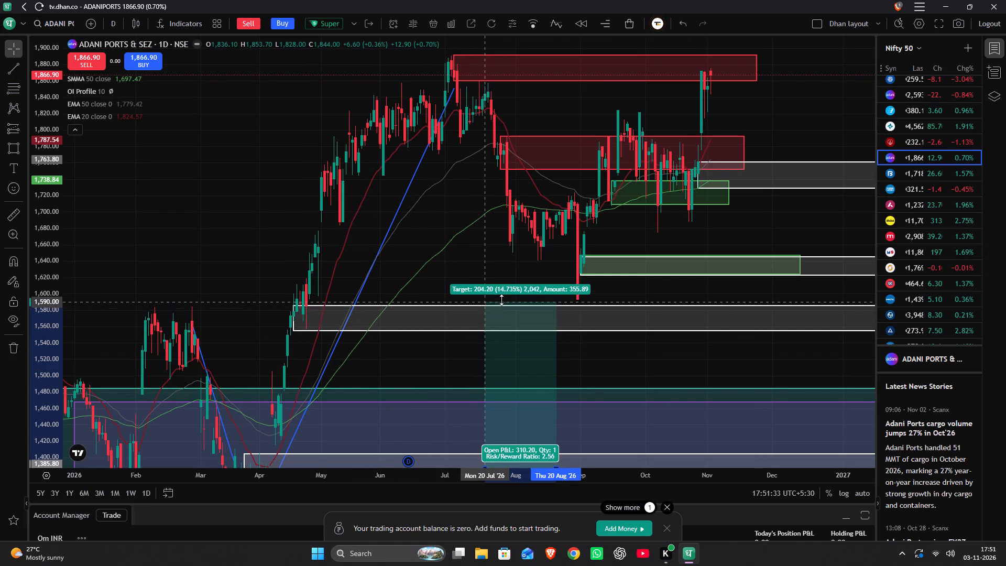
left_click_drag(501, 300, 512, 280)
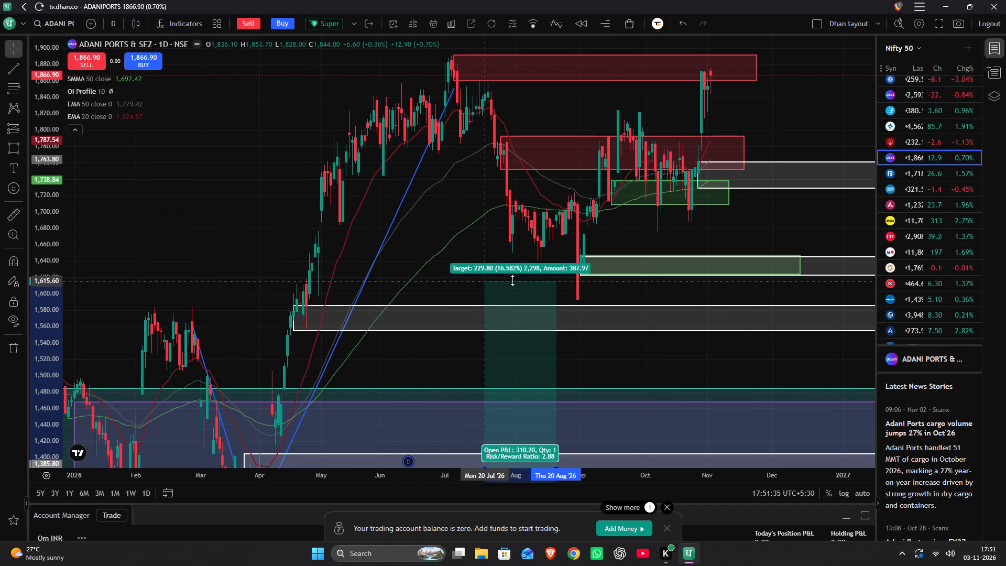
left_click_drag(512, 280, 517, 273)
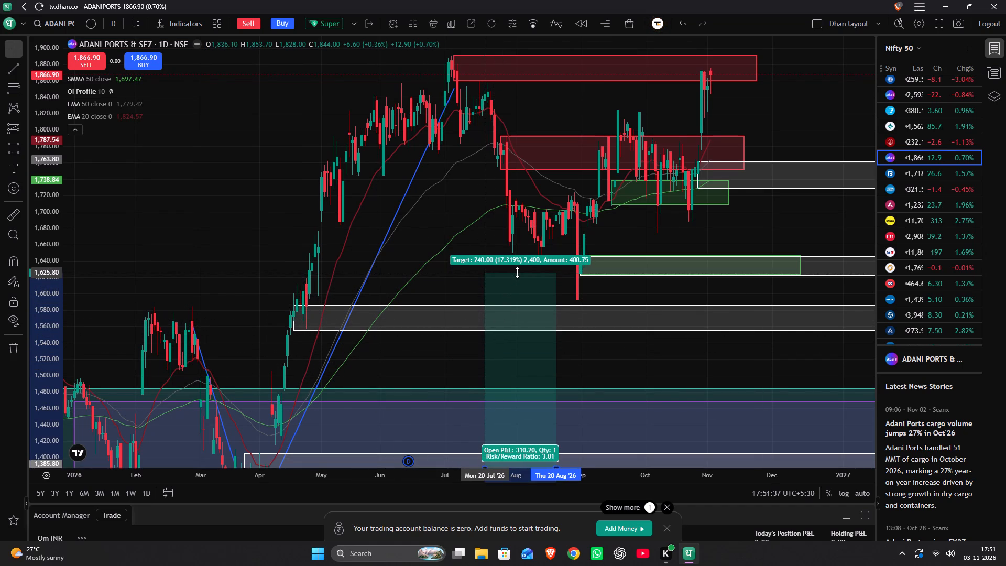
left_click_drag(517, 273, 517, 274)
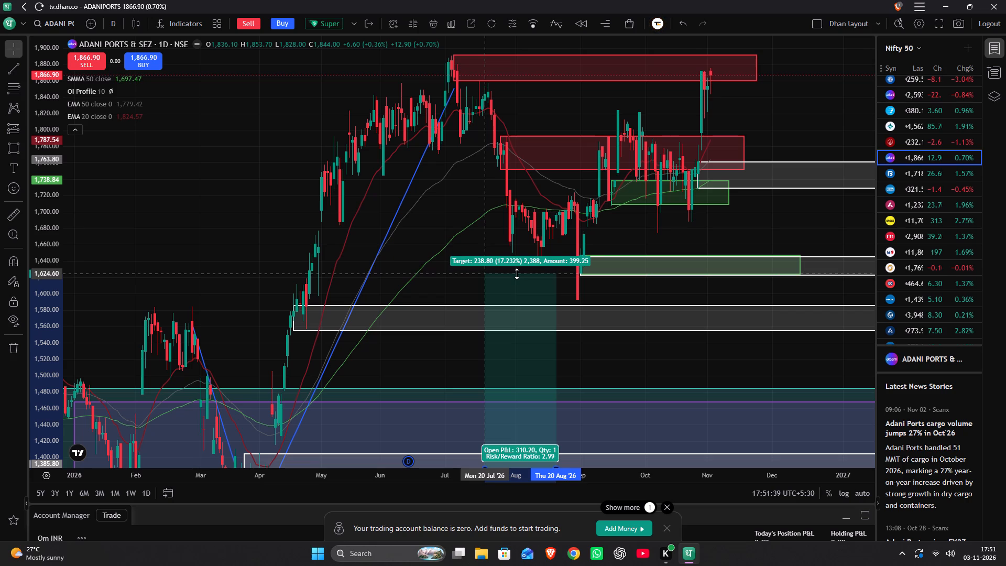
left_click_drag(517, 274, 517, 273)
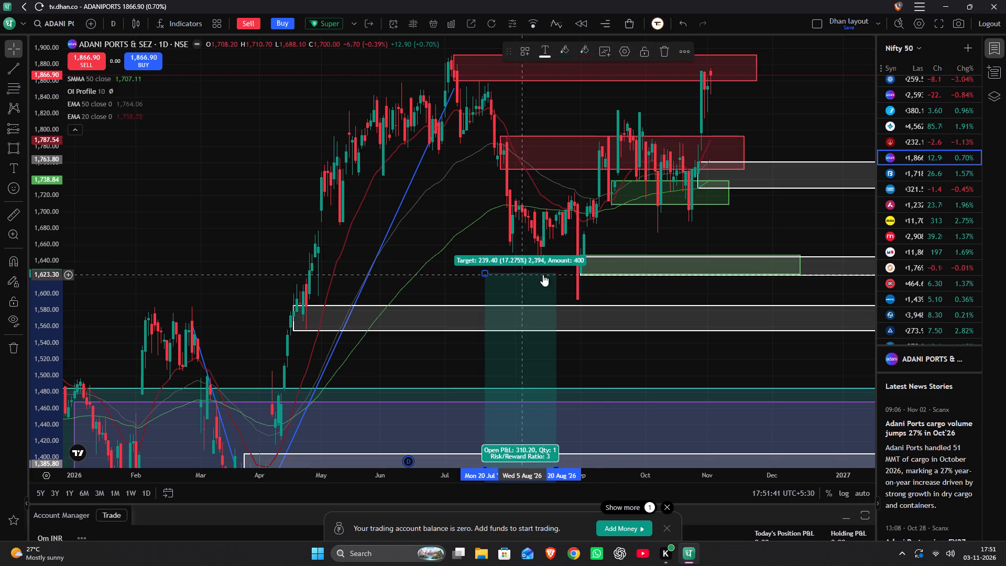
left_click(608, 356)
Examine the long position's entry, stop and target against the surrounding demand and supply zones and the recent candles.
left_click_drag(608, 361, 640, 170)
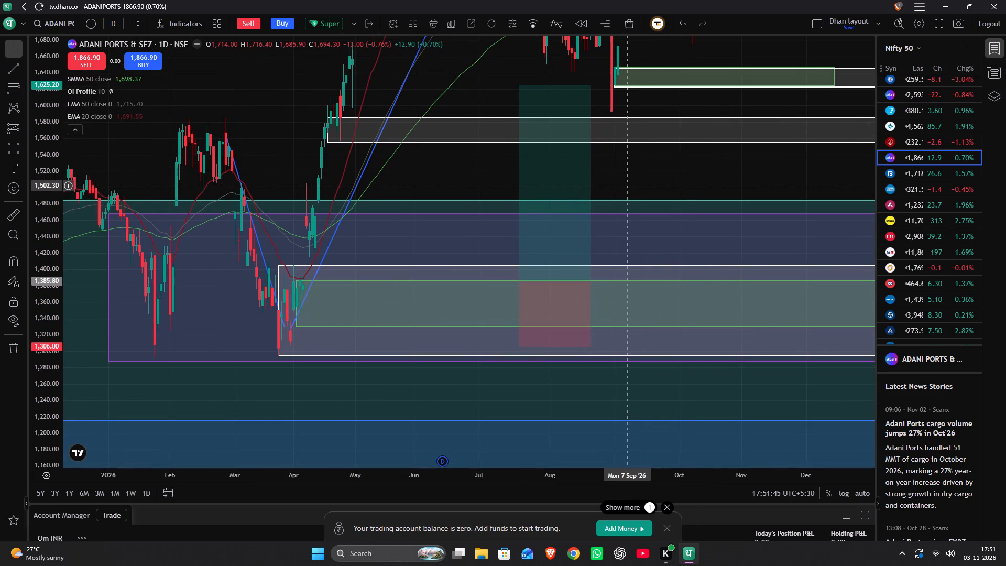
left_click_drag(682, 161, 619, 377)
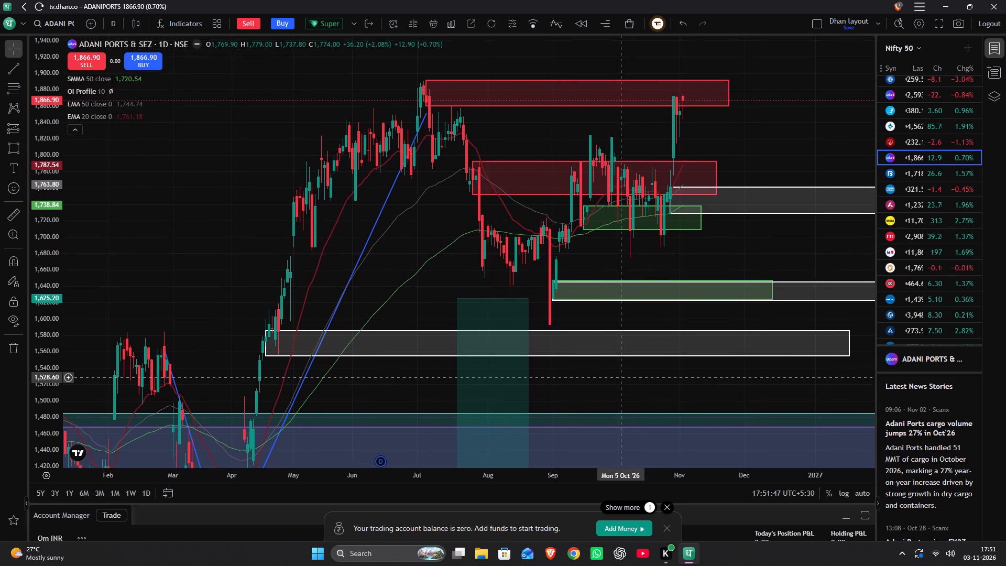
left_click_drag(619, 377, 691, 261)
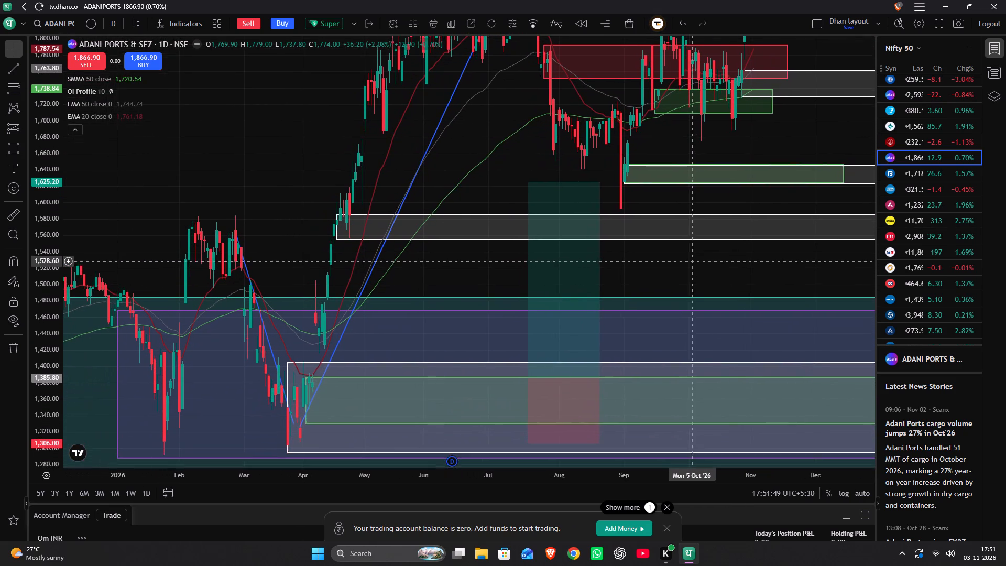
left_click_drag(691, 261, 671, 309)
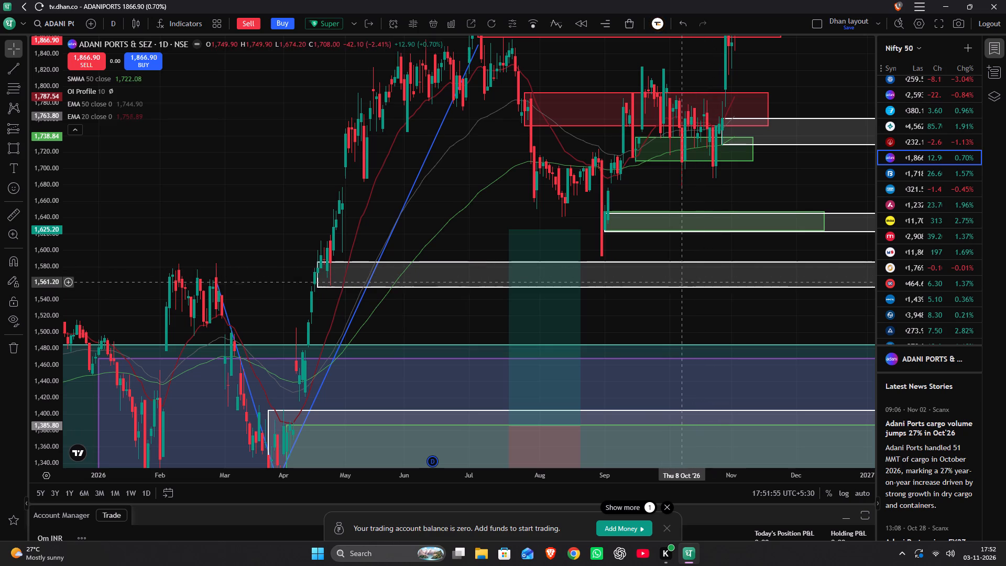
left_click_drag(659, 322, 714, 214)
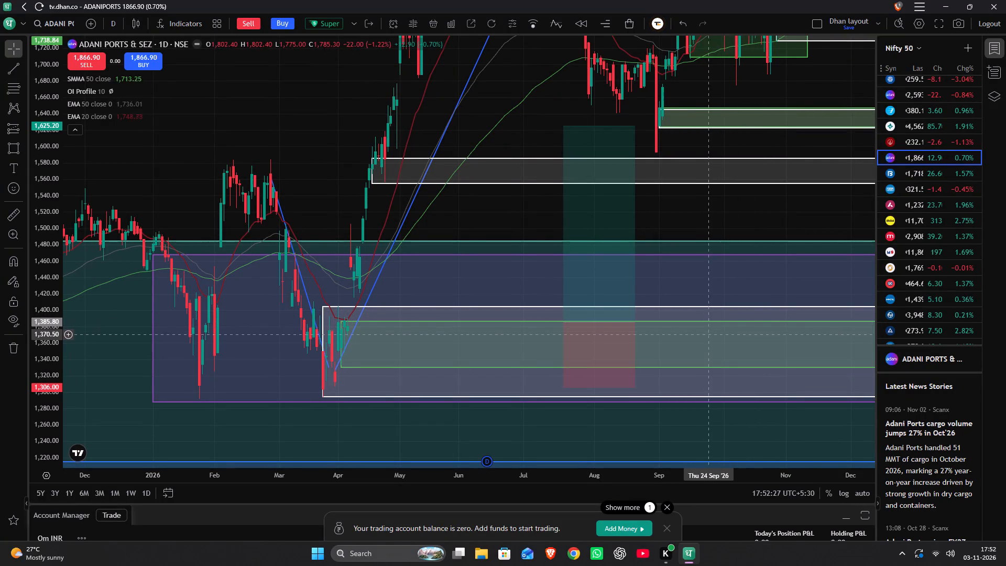
key("Left")
key("Left")
key("Left")
key("Left")
key("Left")
key("Left")
key("Left")
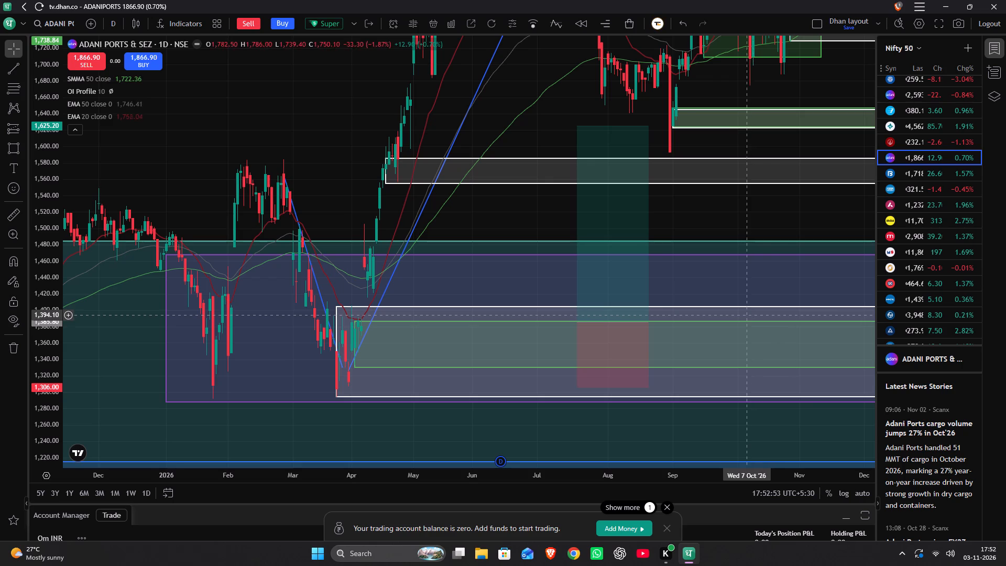
Create a price alert on Adani Ports & SEZ at 1395, keeping the Crossing condition, and close the alerts list.
left_click(394, 22)
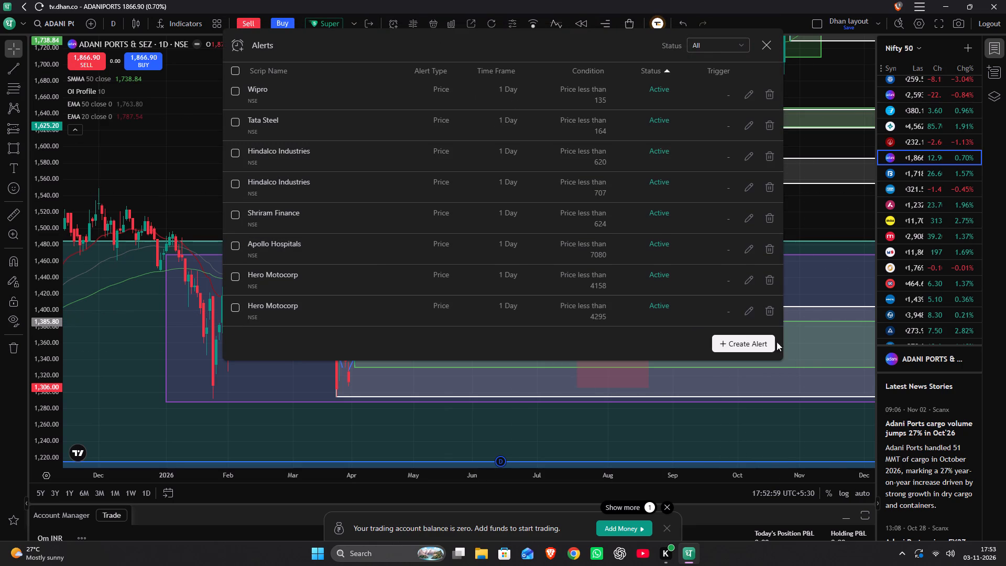
left_click(758, 347)
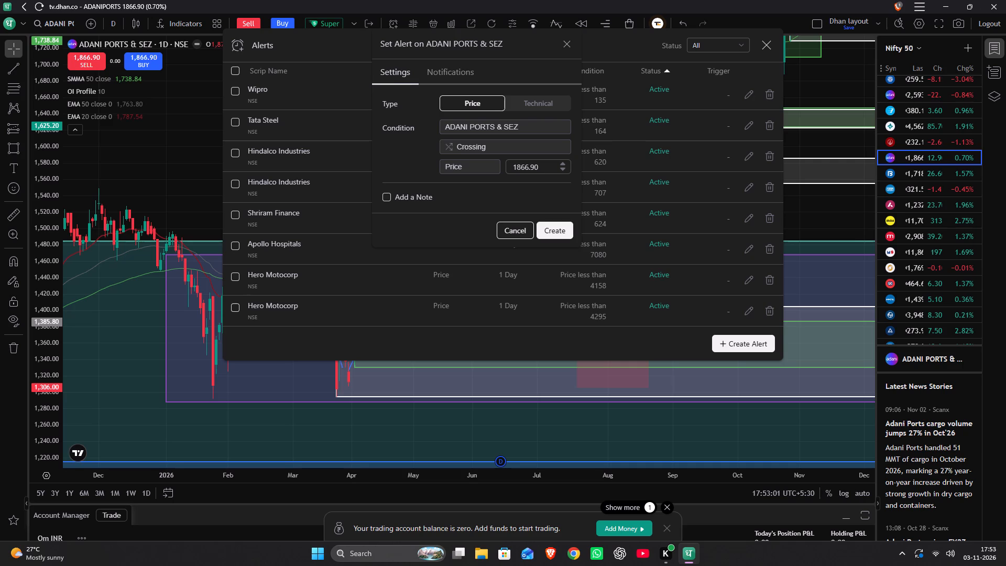
left_click_drag(541, 170, 465, 189)
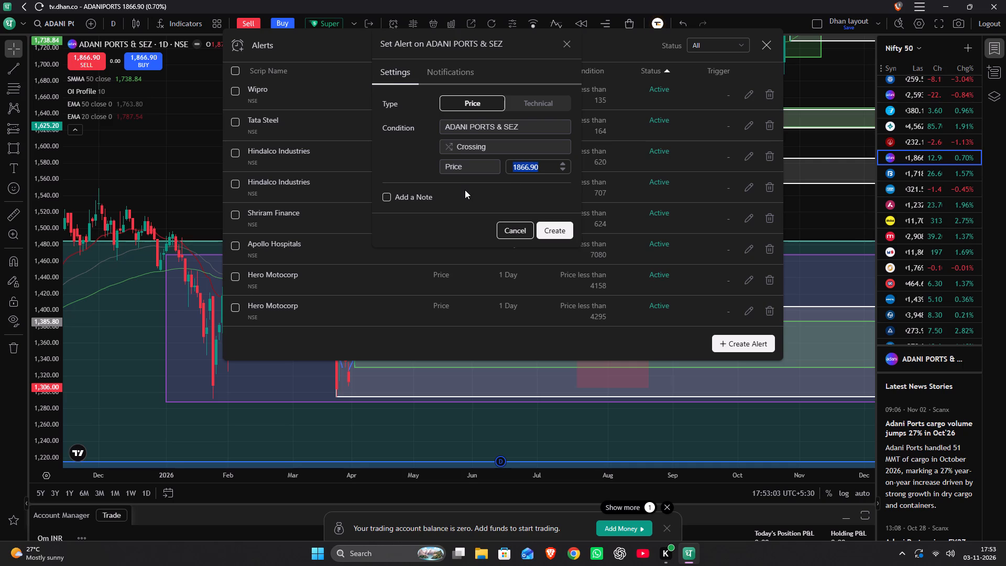
key("BackSpace")
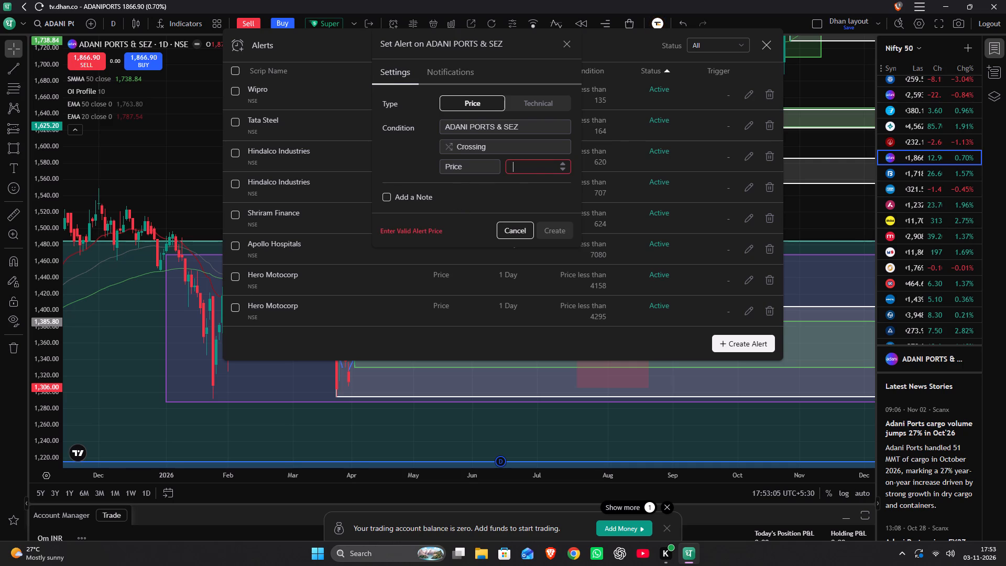
type("1395")
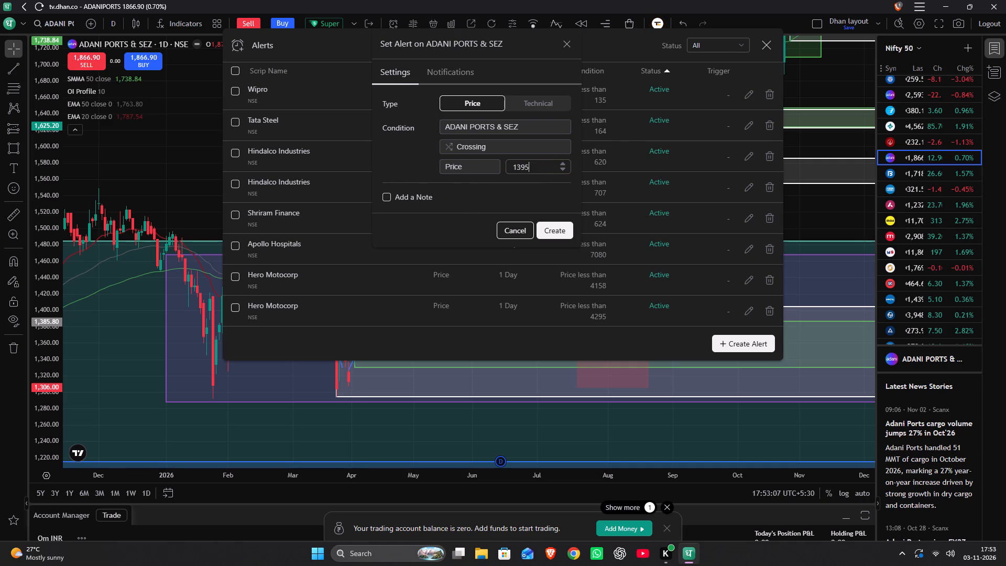
left_click(557, 231)
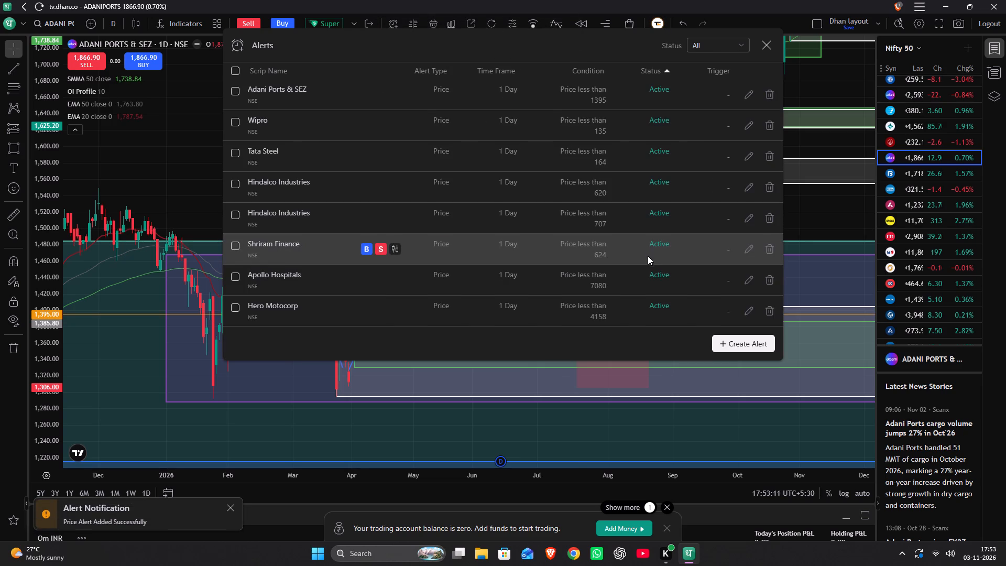
left_click(765, 48)
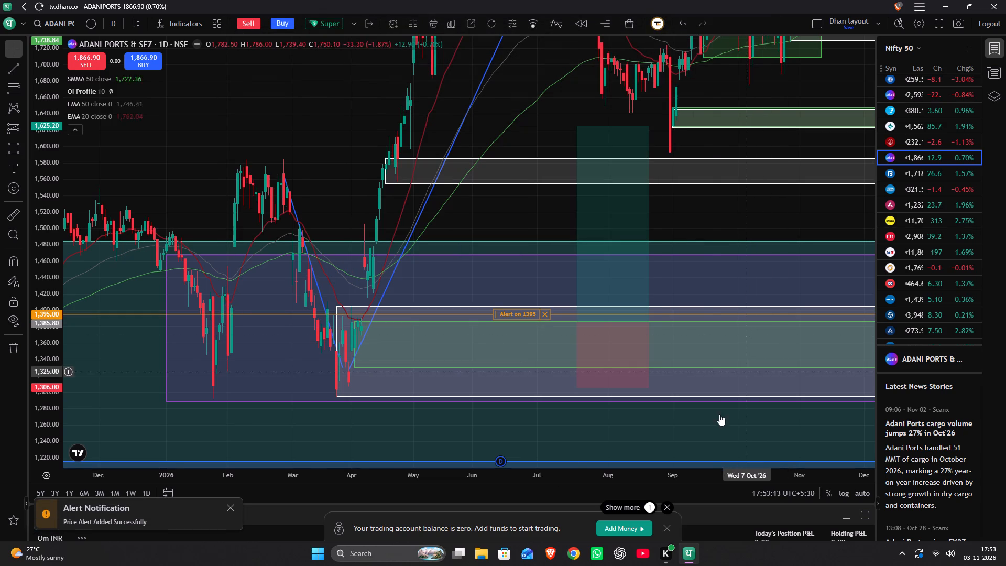